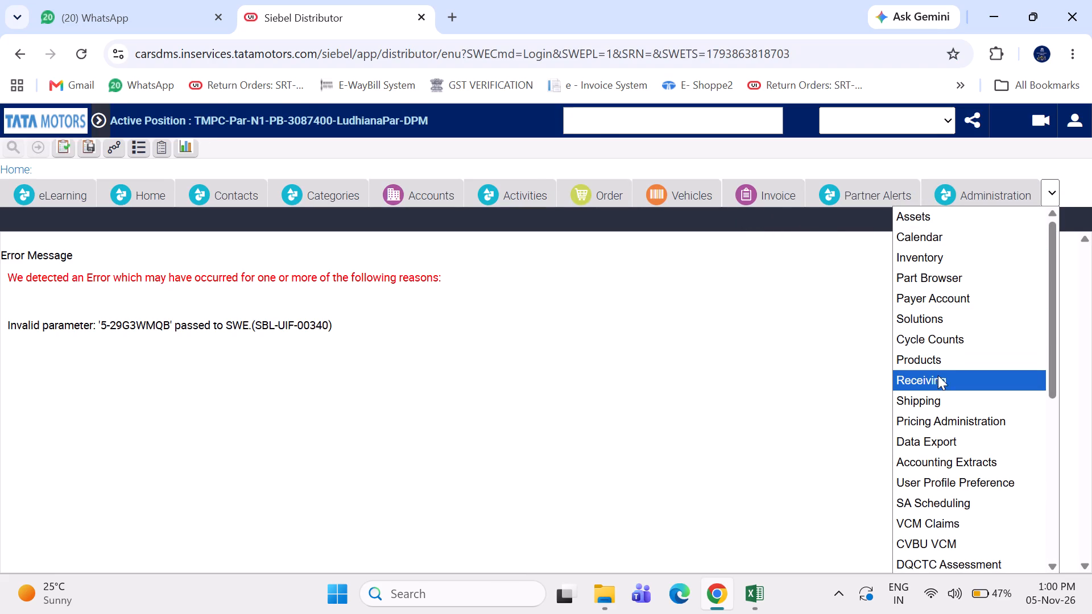
Open the editable spares purchase line items under Receiving and start a new query.
click(936, 383)
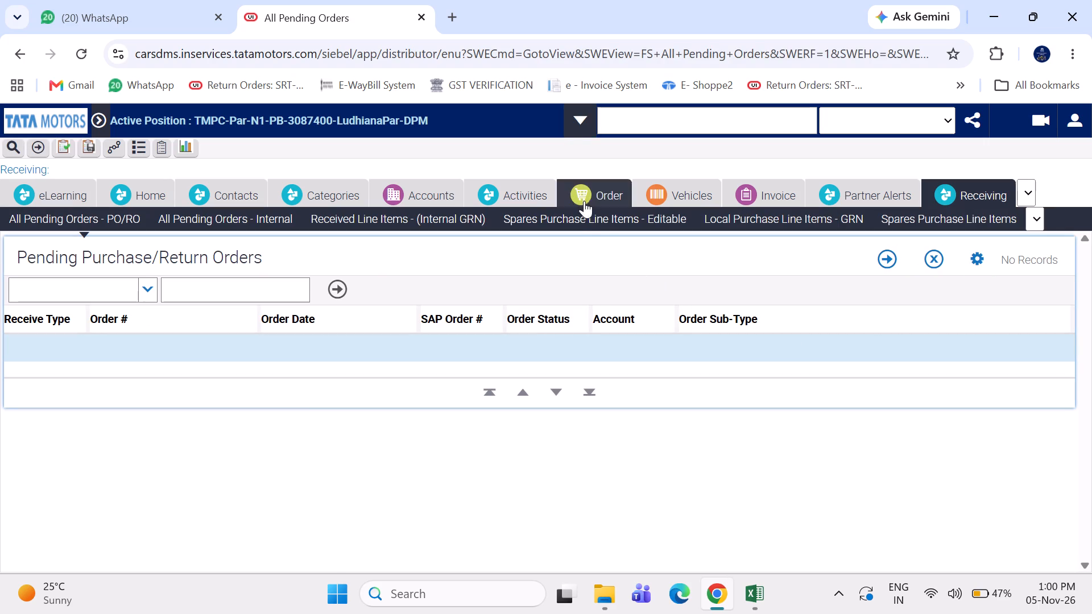
click(571, 226)
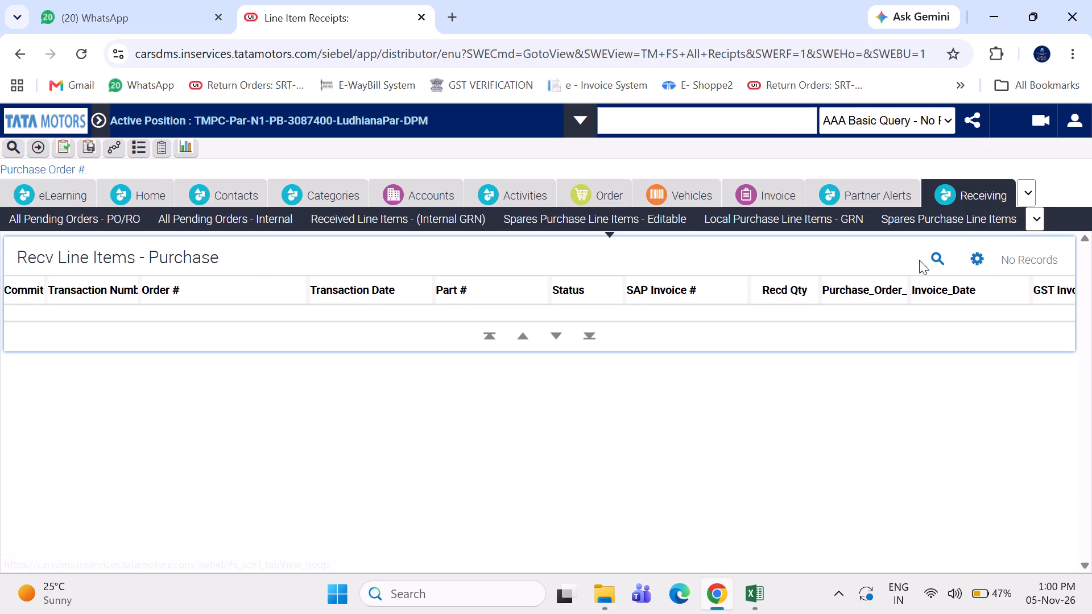
click(931, 256)
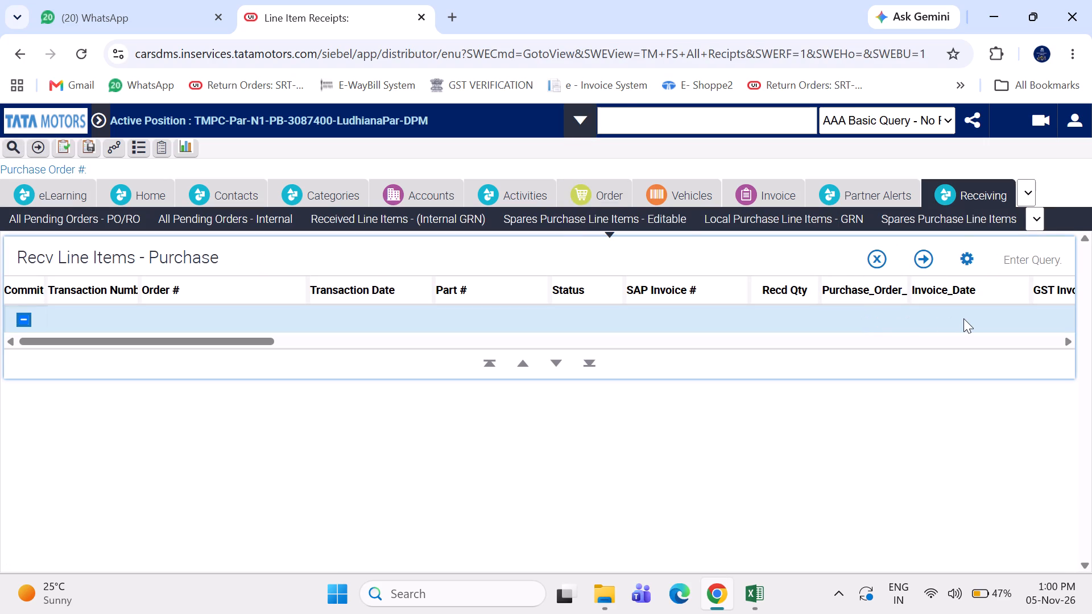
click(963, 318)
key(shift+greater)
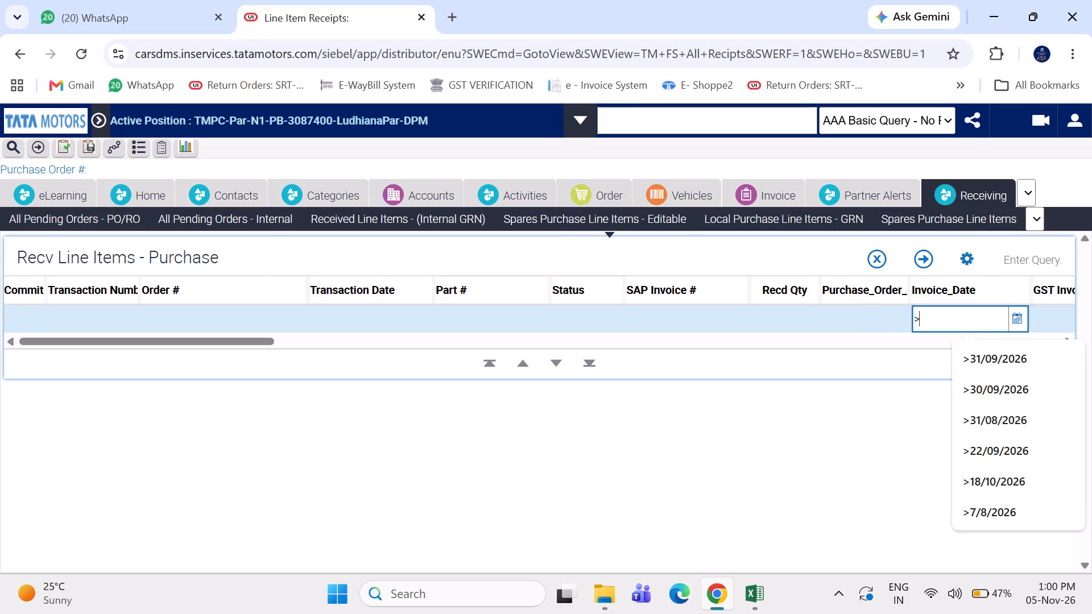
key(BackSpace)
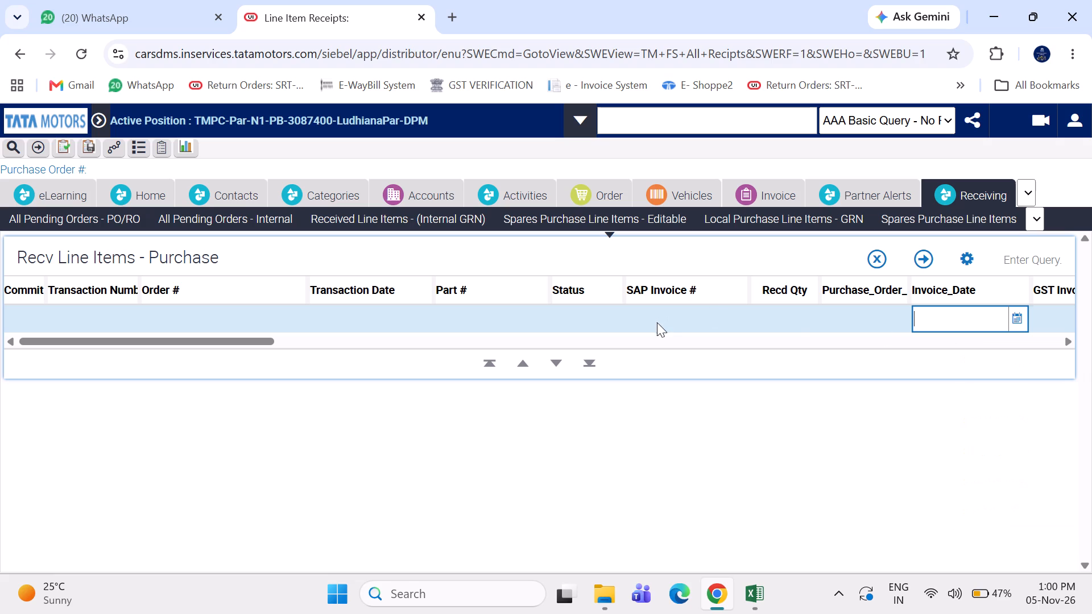
Set the query's status to In Transit and run it on the purchase receipt line items.
click(591, 314)
click(610, 321)
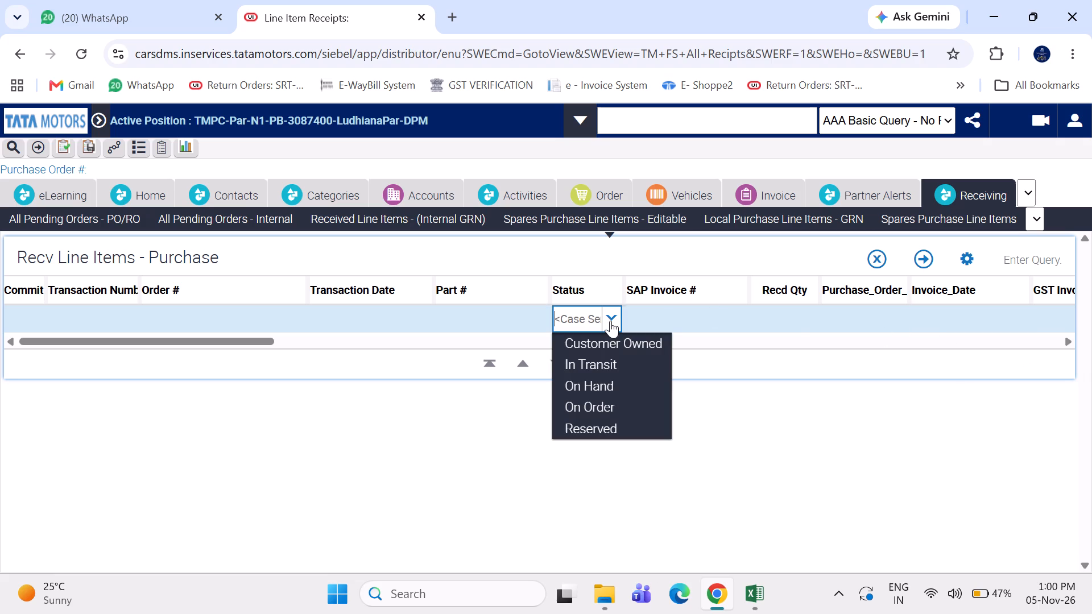
click(605, 363)
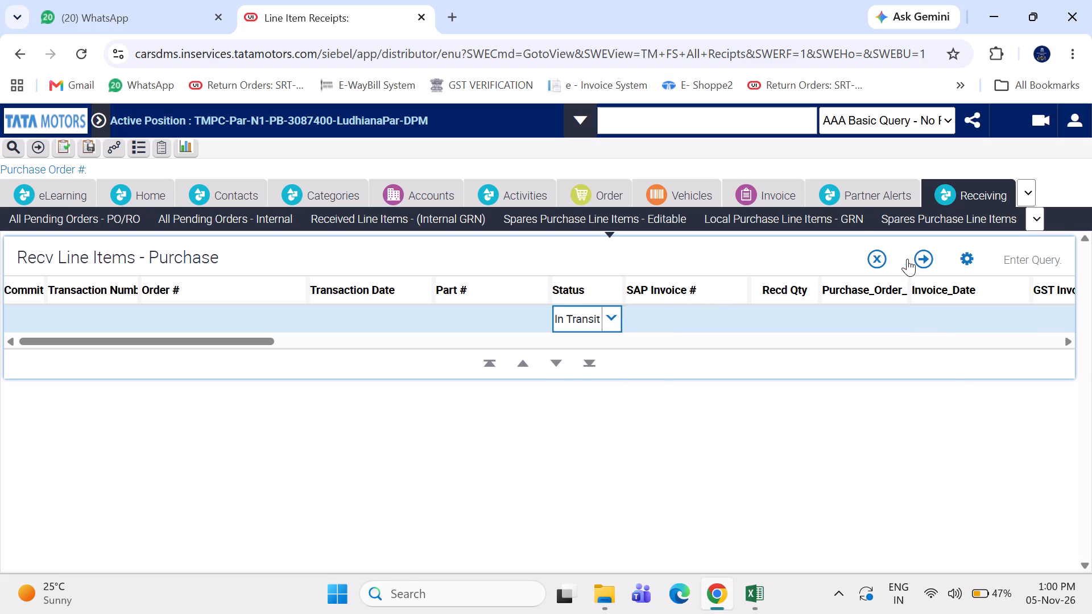
click(921, 261)
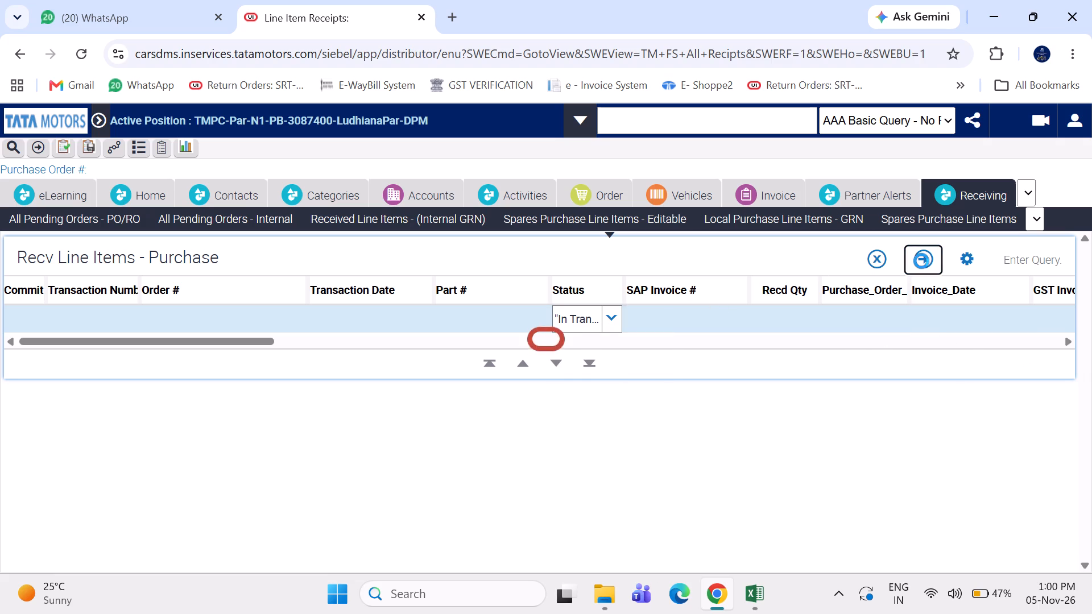
Export all rows of the current query with visible columns as a tab delimited text file.
click(975, 254)
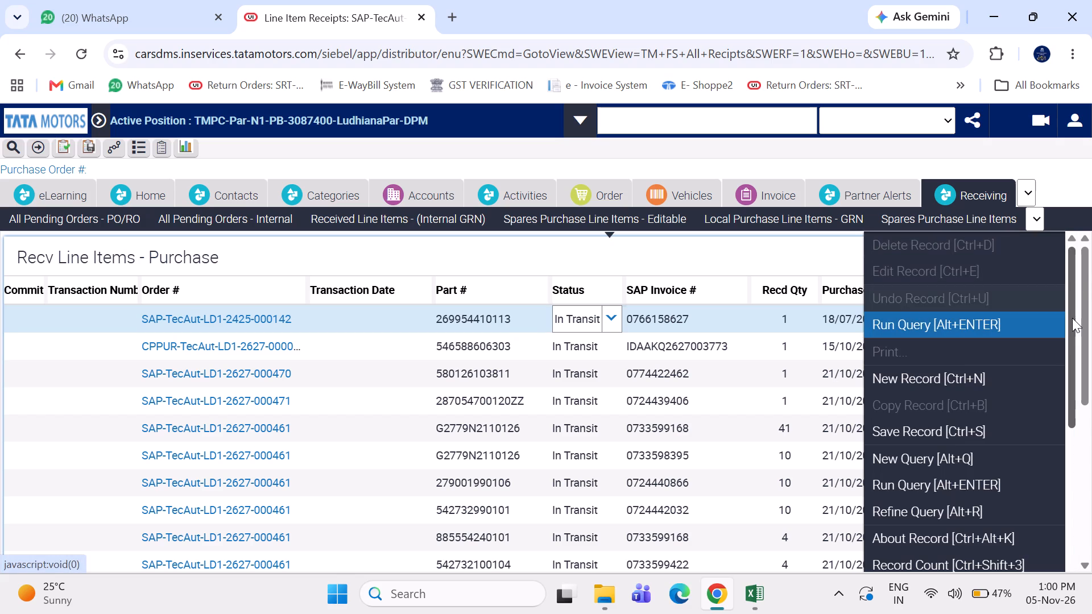
drag(1073, 320, 1064, 480)
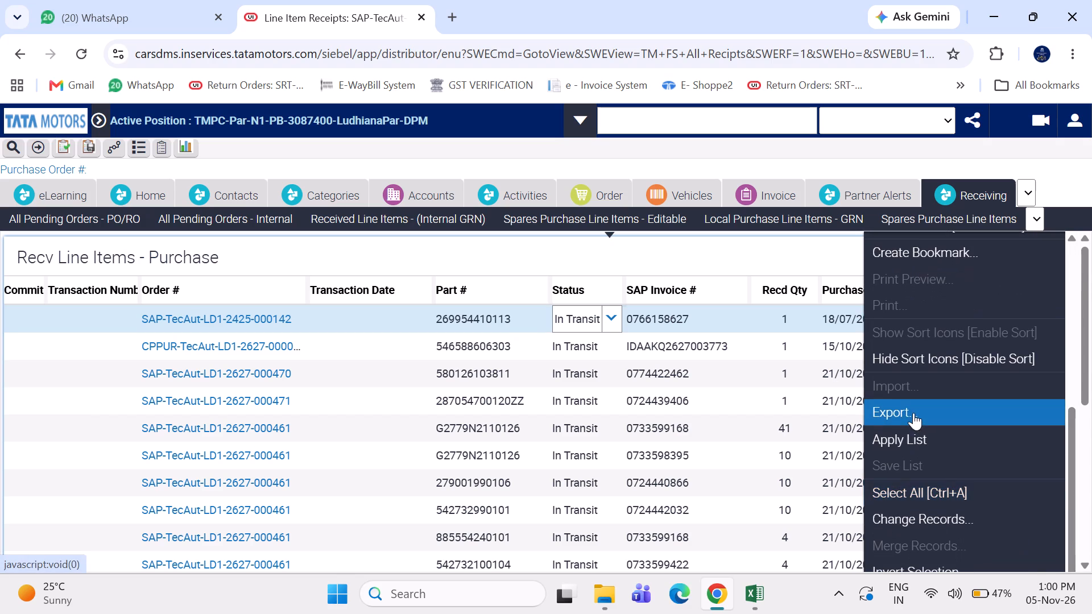
click(913, 413)
click(619, 504)
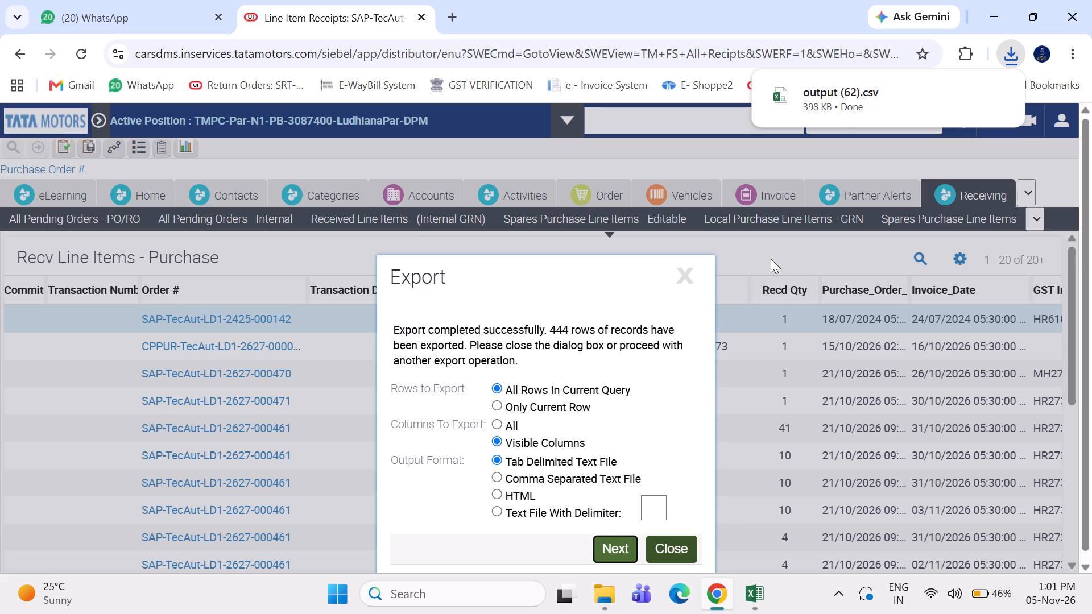
Open the exported file in Excel and fit the Invoice_Date column's width to its contents.
click(840, 110)
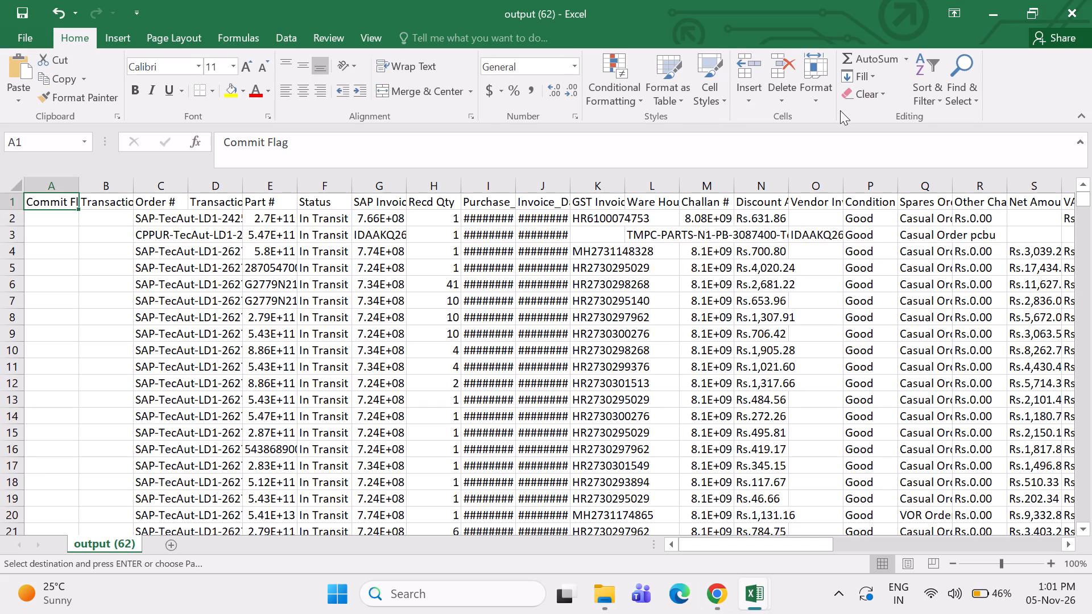
click(504, 341)
double_click(576, 188)
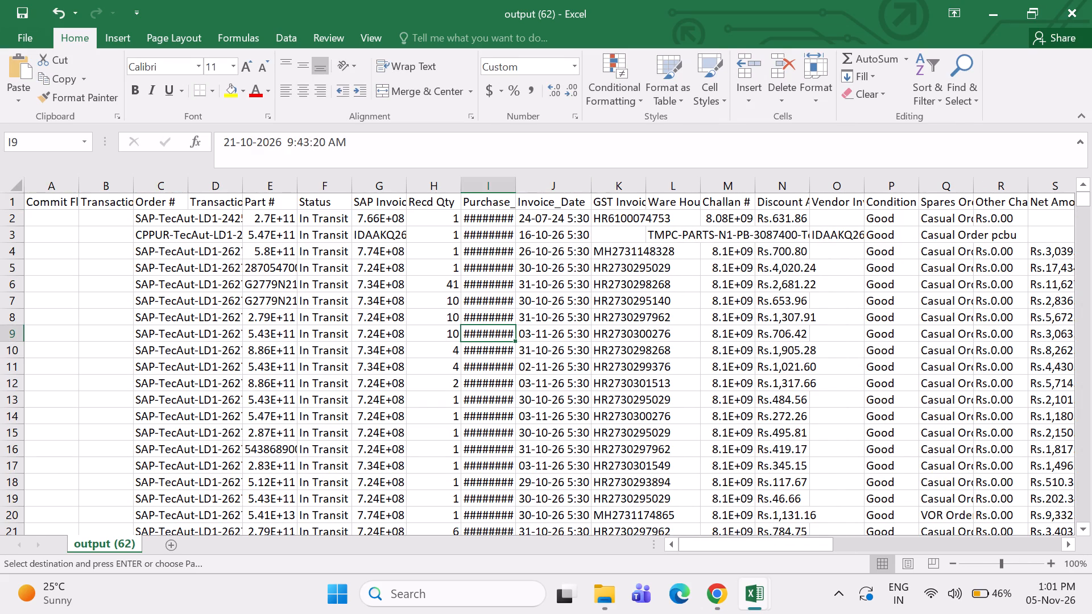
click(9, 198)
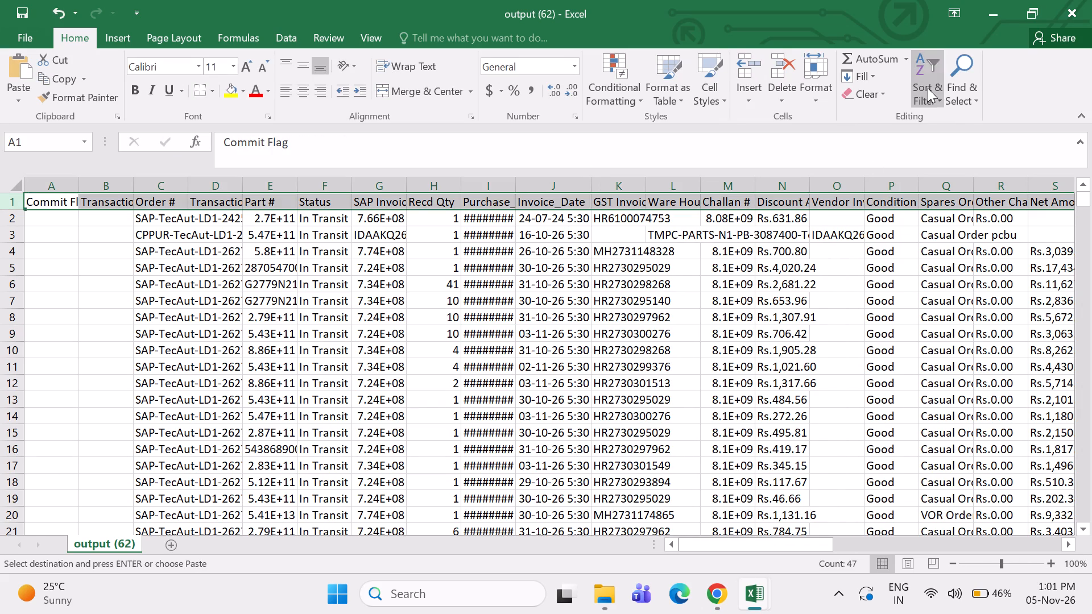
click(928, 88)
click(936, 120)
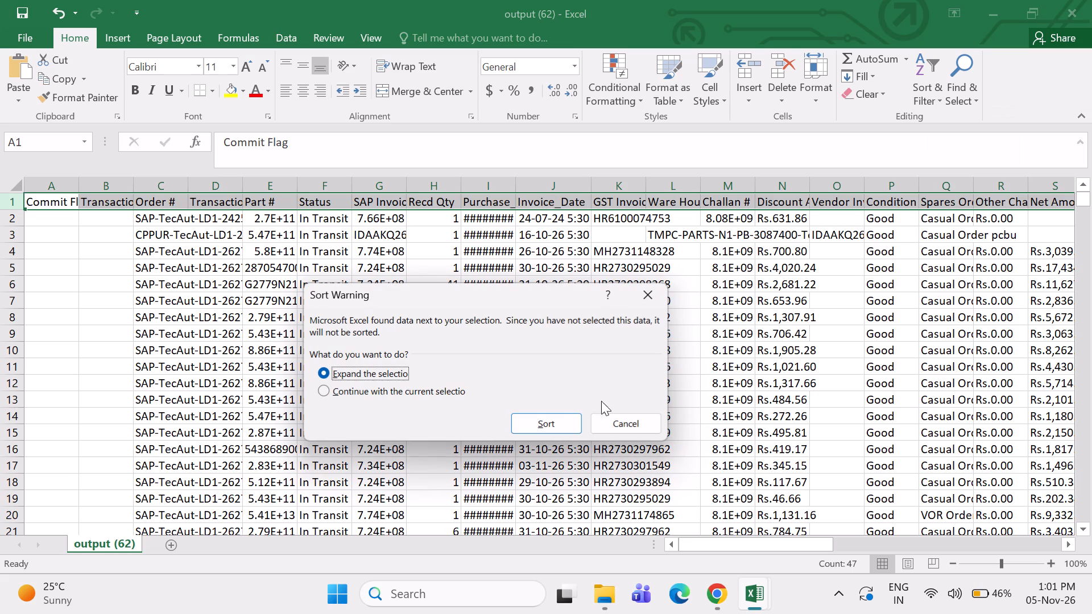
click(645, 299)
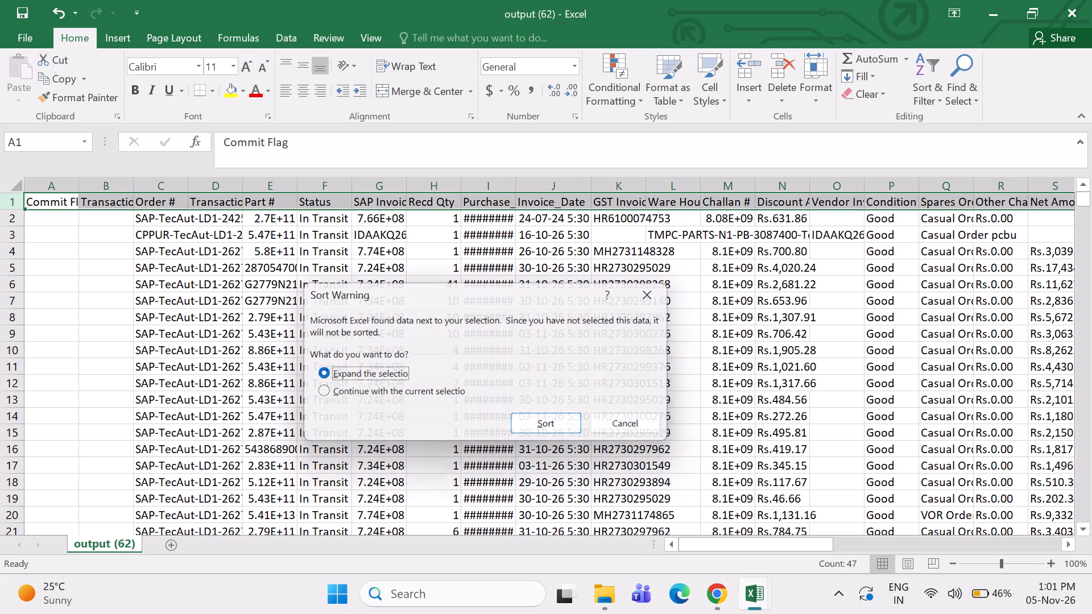
Add filters to the header row and sort the rows by Invoice_Date from oldest to newest.
click(923, 88)
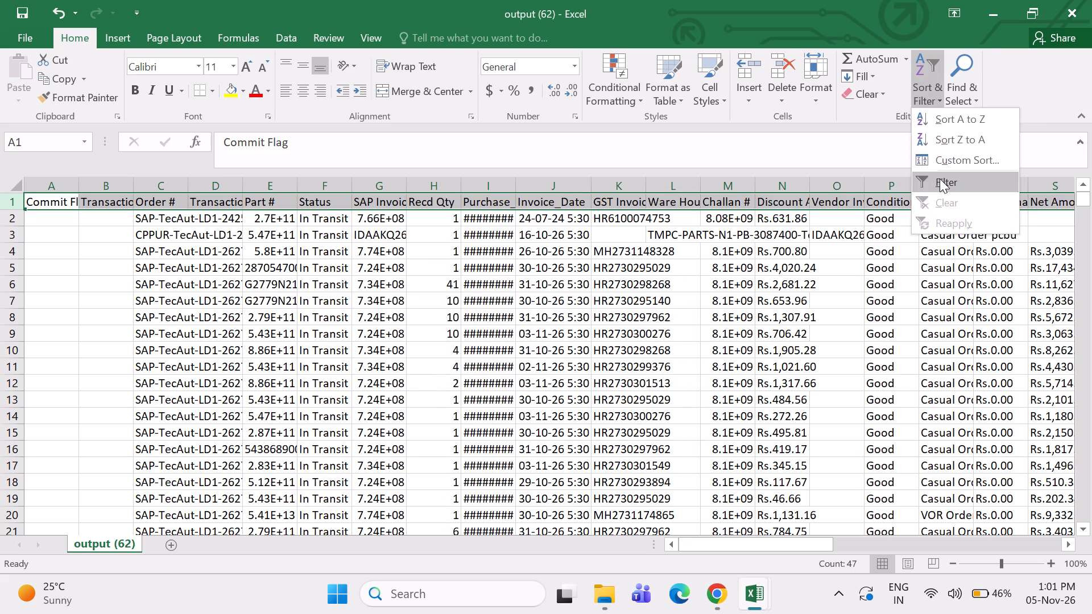
click(940, 179)
click(585, 200)
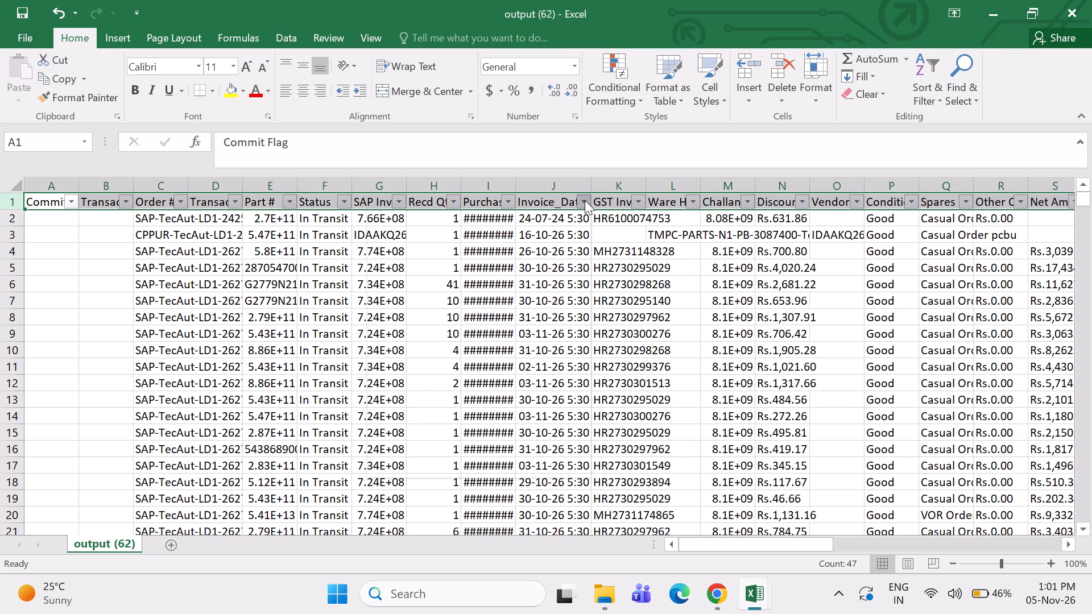
click(560, 211)
Replace the invoice dates before October 2026 with OLD, entering it in J2 and filling down through J20.
click(526, 219)
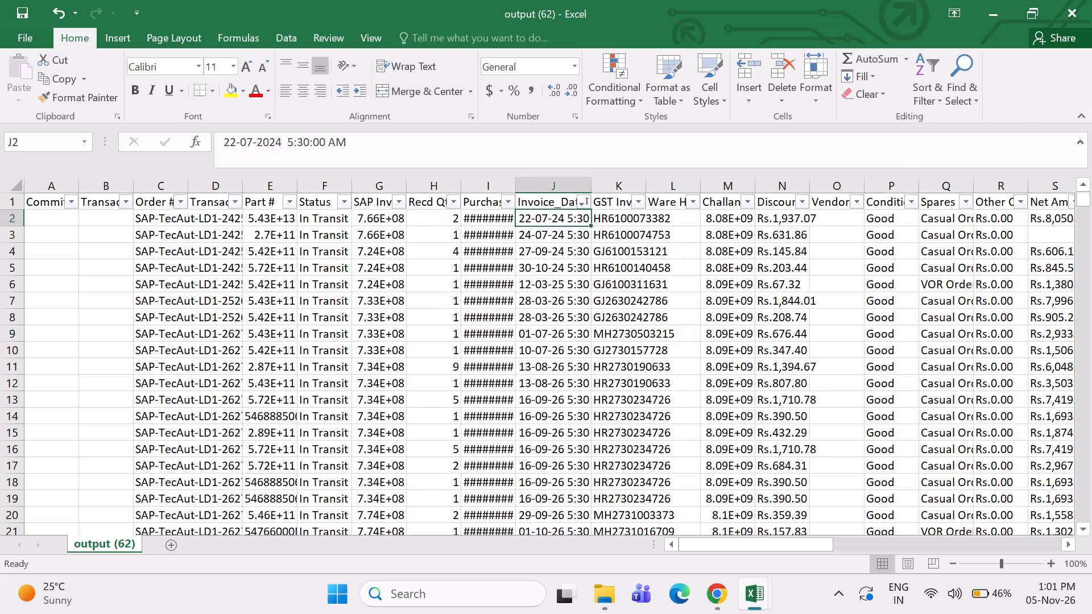
text(OLD)
key(Down)
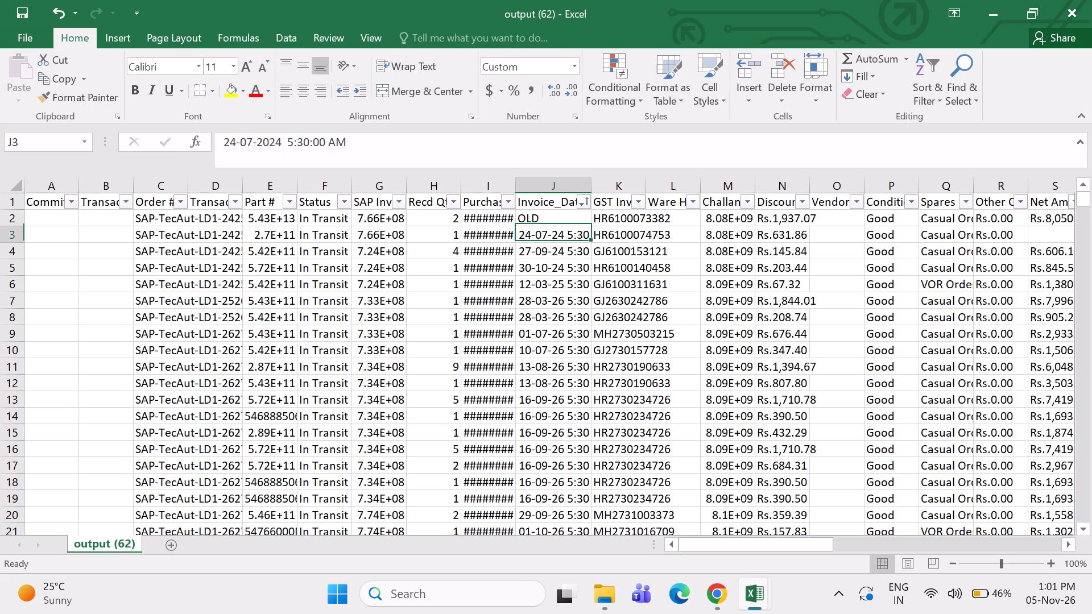
click(526, 219)
drag(590, 225, 585, 515)
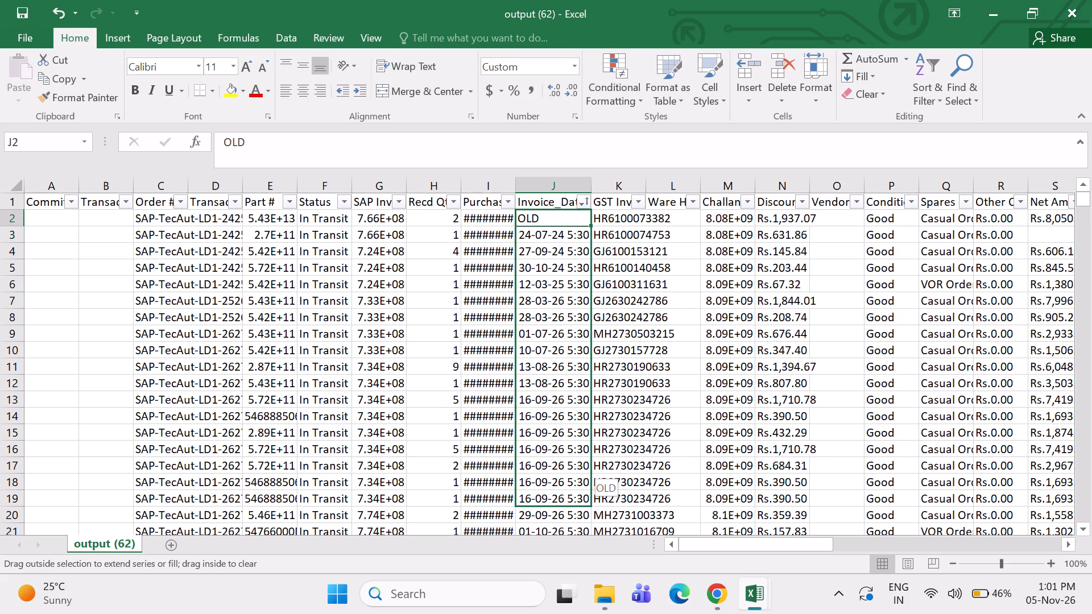
drag(585, 515, 585, 524)
Replace the first October 2026 invoice date, in cell J21, with the label Before 28.
click(544, 484)
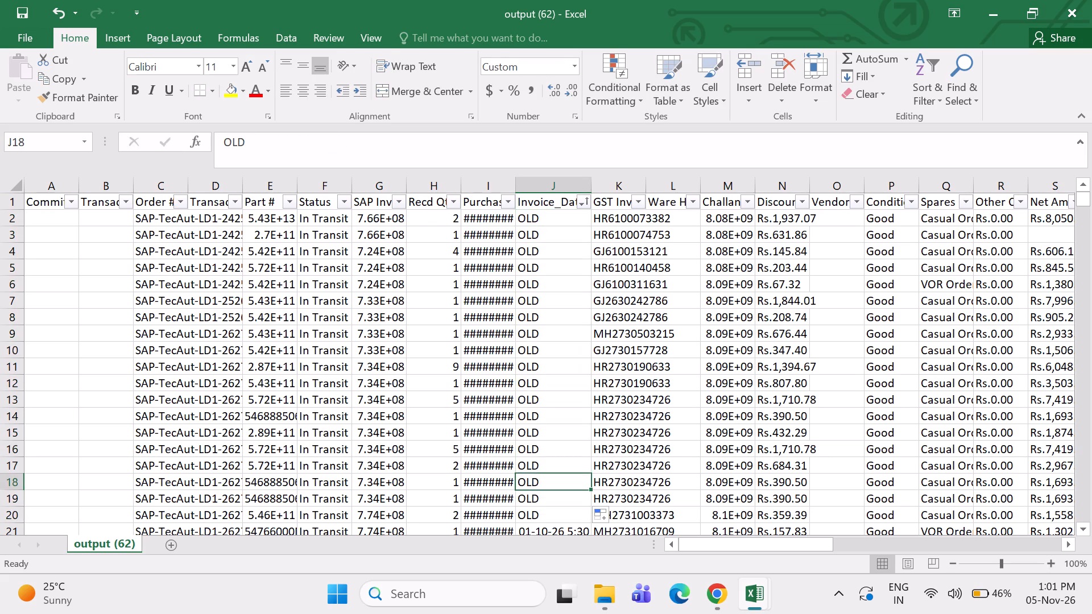
key(Down)
key(Down)
key(Down)
key(Down)
key(Down)
key(Down)
key(Down)
key(Down)
key(Down)
key(Down)
key(Down)
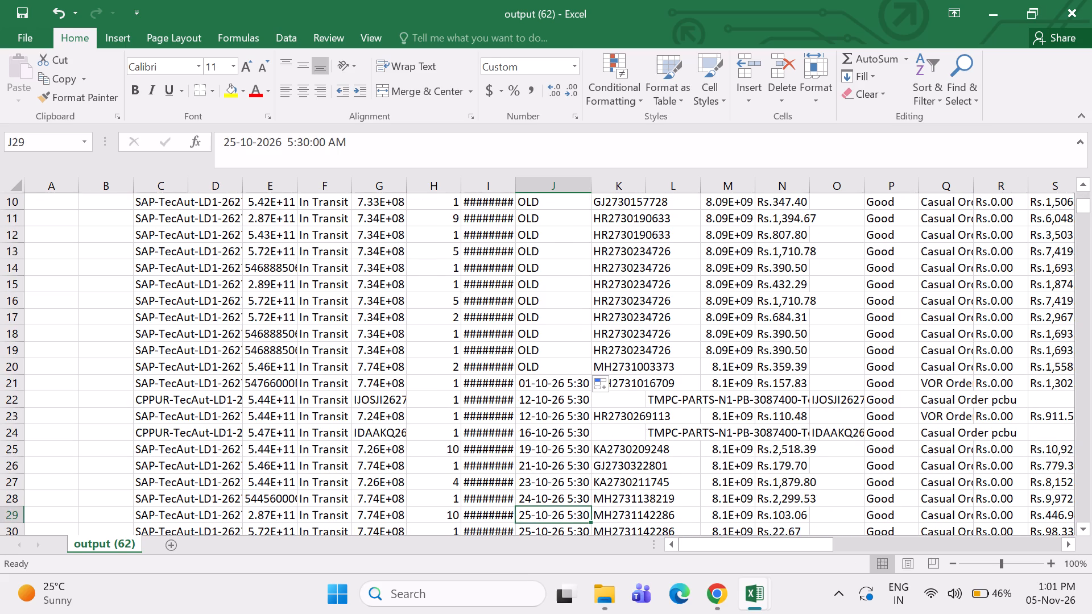
click(522, 385)
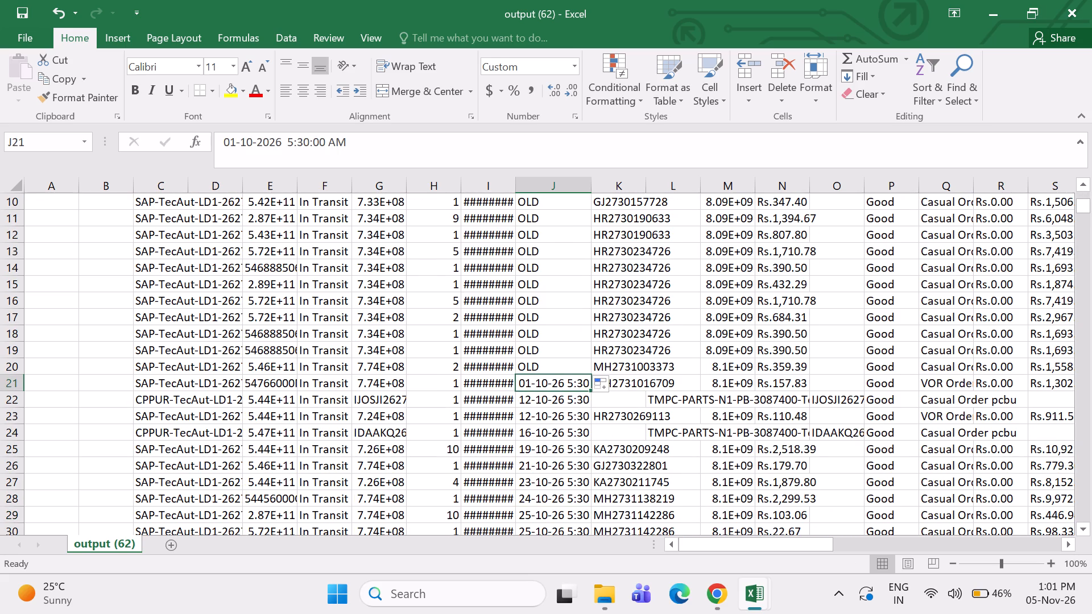
text(Befor)
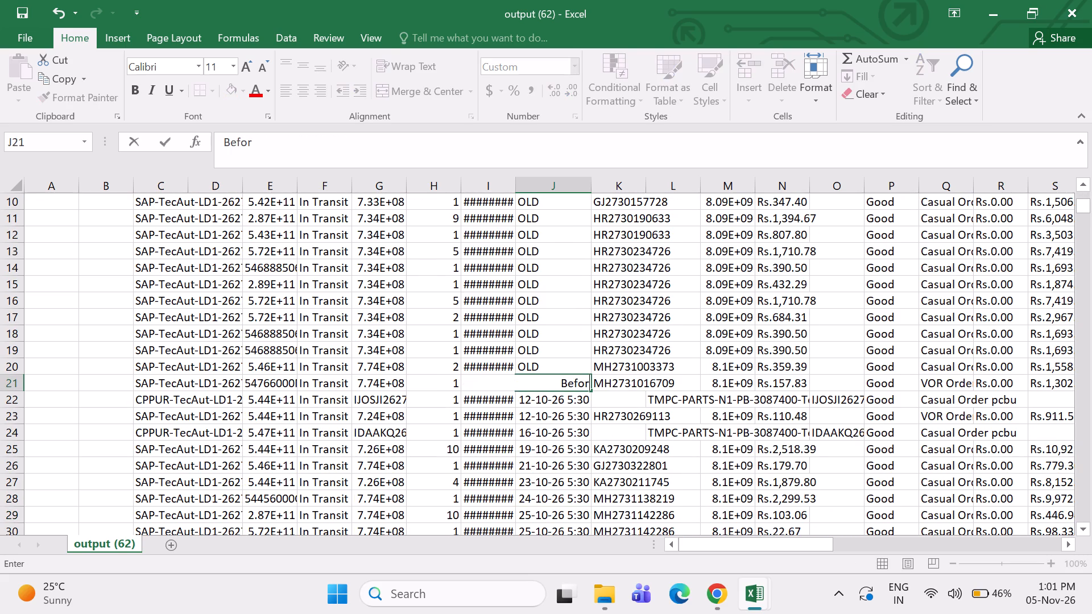
text(e 28)
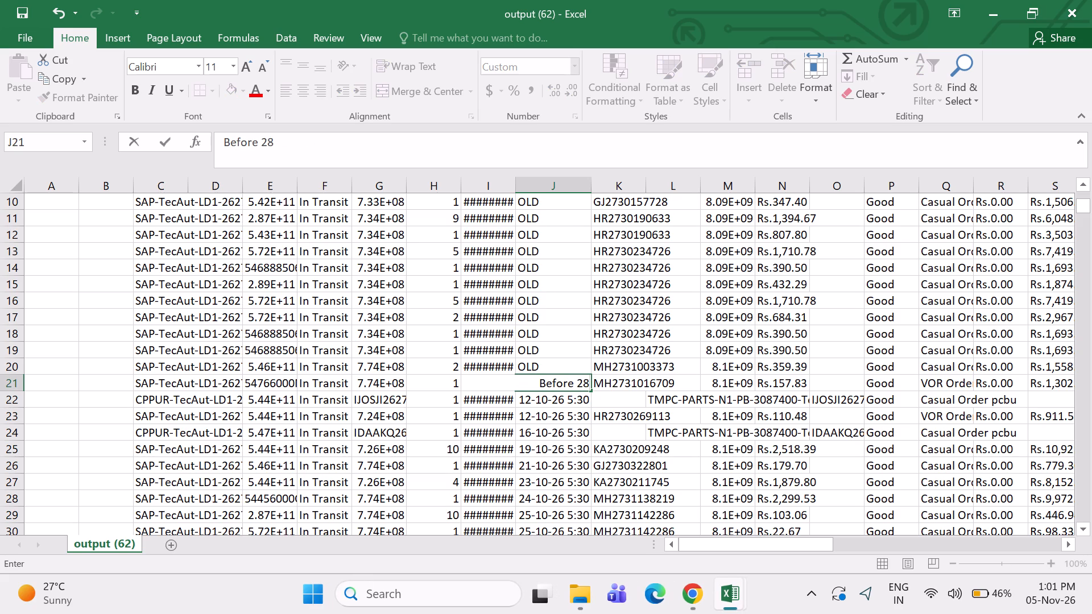
key(Down)
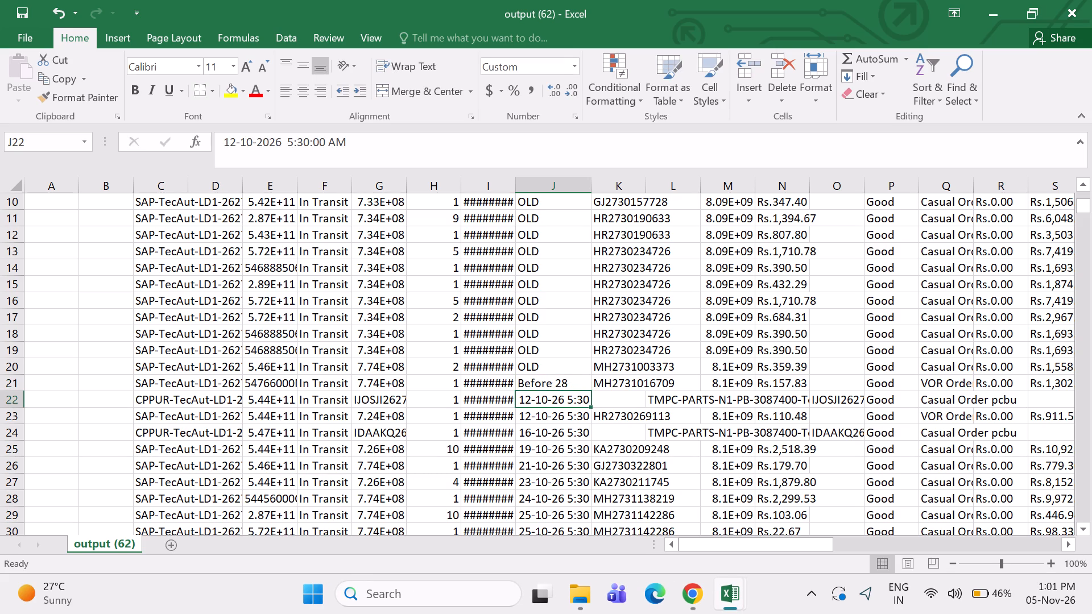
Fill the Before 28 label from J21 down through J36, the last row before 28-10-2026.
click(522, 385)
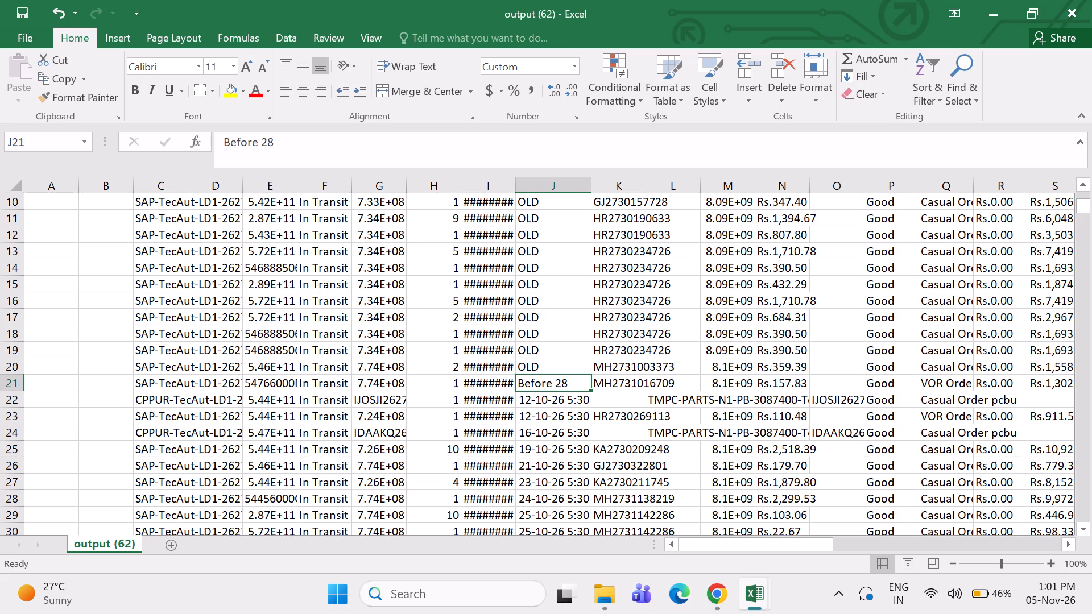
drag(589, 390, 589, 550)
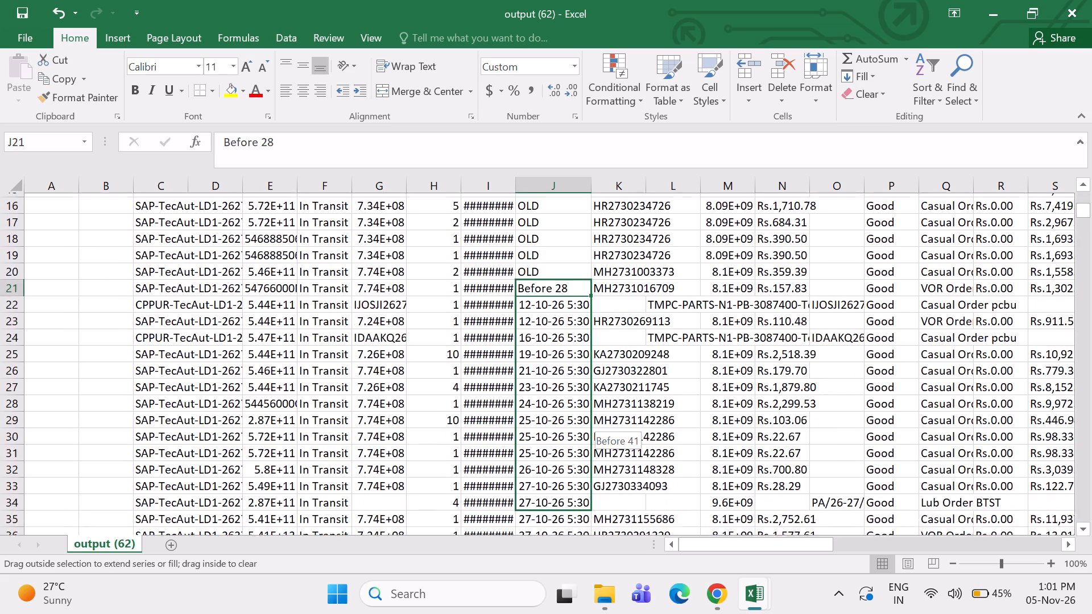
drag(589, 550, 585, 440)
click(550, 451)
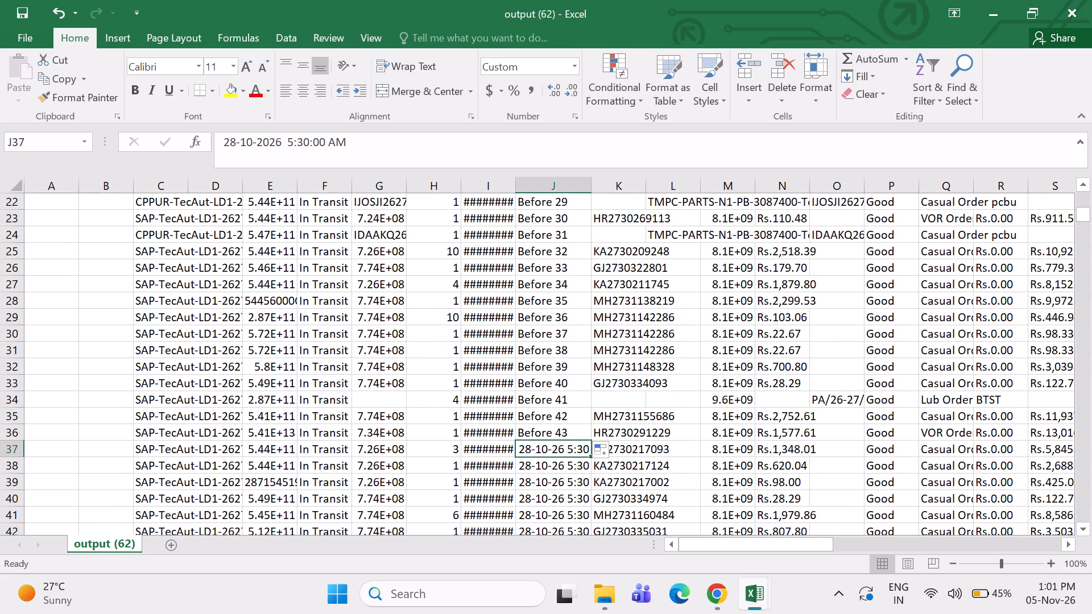
Copy Before 28 from J21 into J22 and fill the two cells down through J36 with that same label.
click(543, 275)
key(Up)
key(Up)
key(Up)
key(Up)
key(Up)
key(Up)
key(Up)
key(Up)
key(Up)
key(Up)
key(Up)
key(Up)
key(Up)
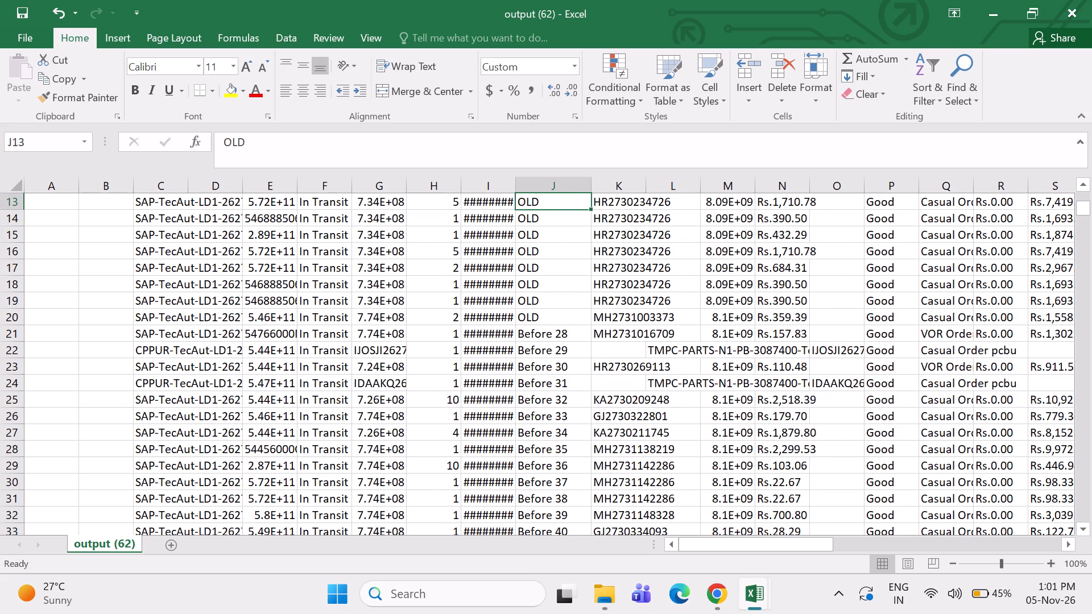
click(531, 334)
key(ctrl+c)
key(Down)
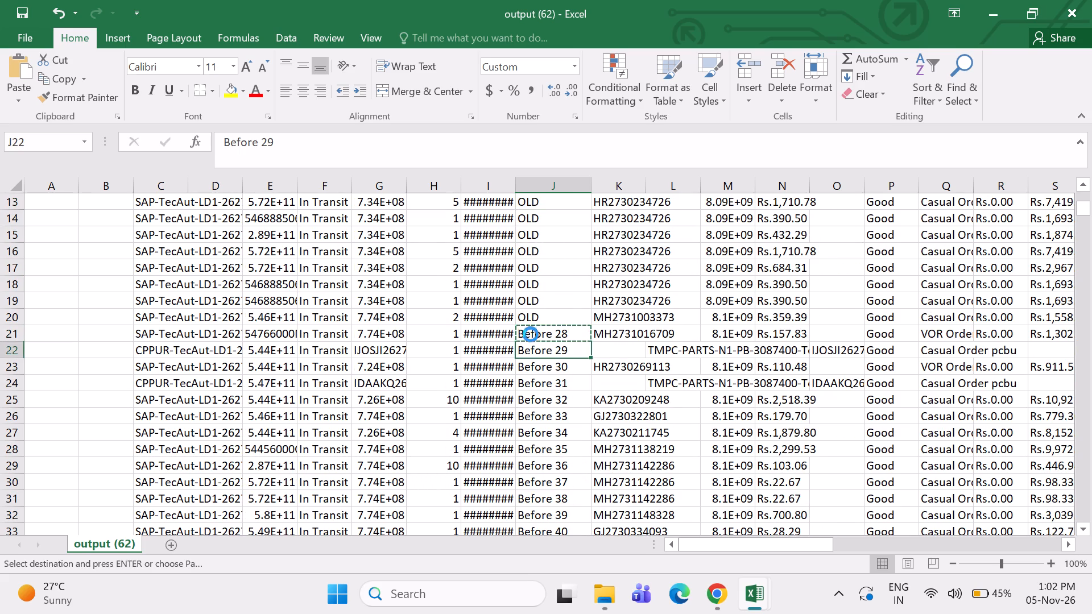
key(ctrl+v)
drag(531, 334, 536, 352)
drag(592, 358, 581, 557)
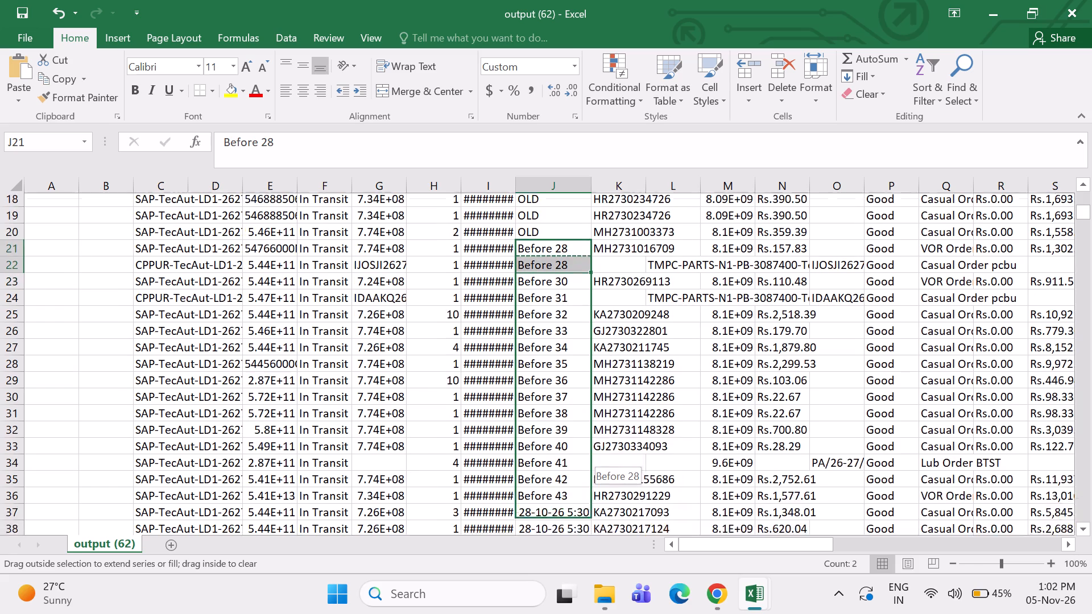
drag(581, 557, 587, 433)
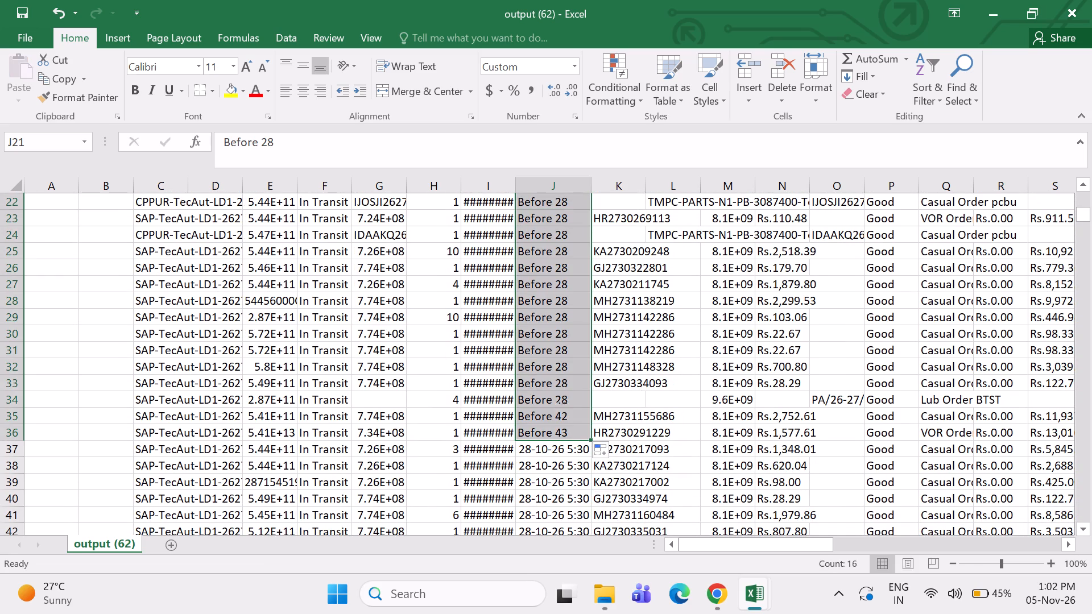
Replace the 28-10-2026 invoice dates with 28 Th, entering it in J37, copying it to J38 and filling down through J42.
click(543, 448)
text(28 Th)
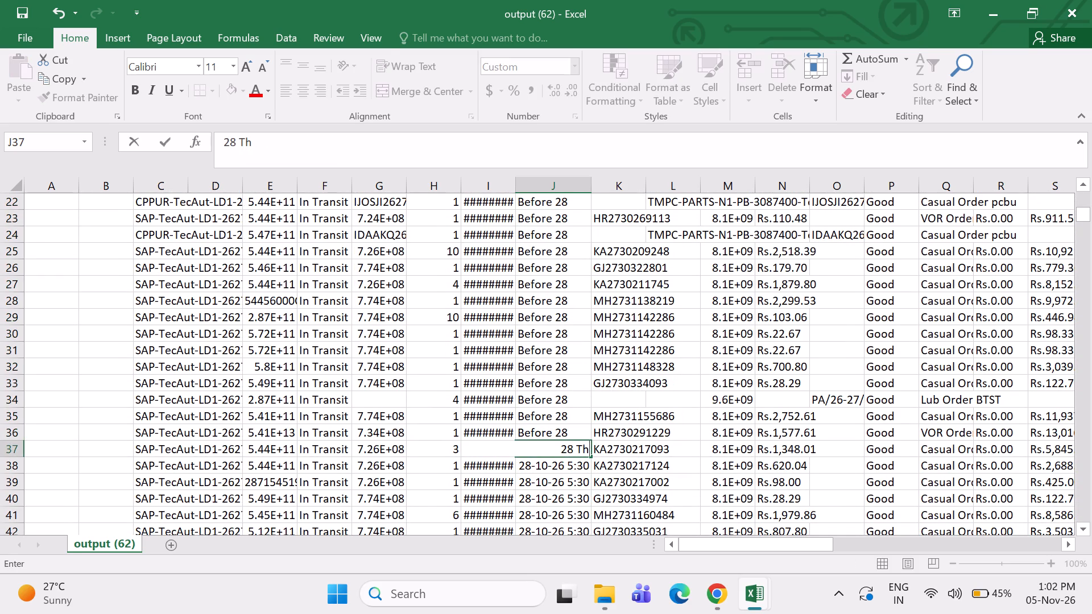
key(Down)
key(Up)
key(ctrl+c)
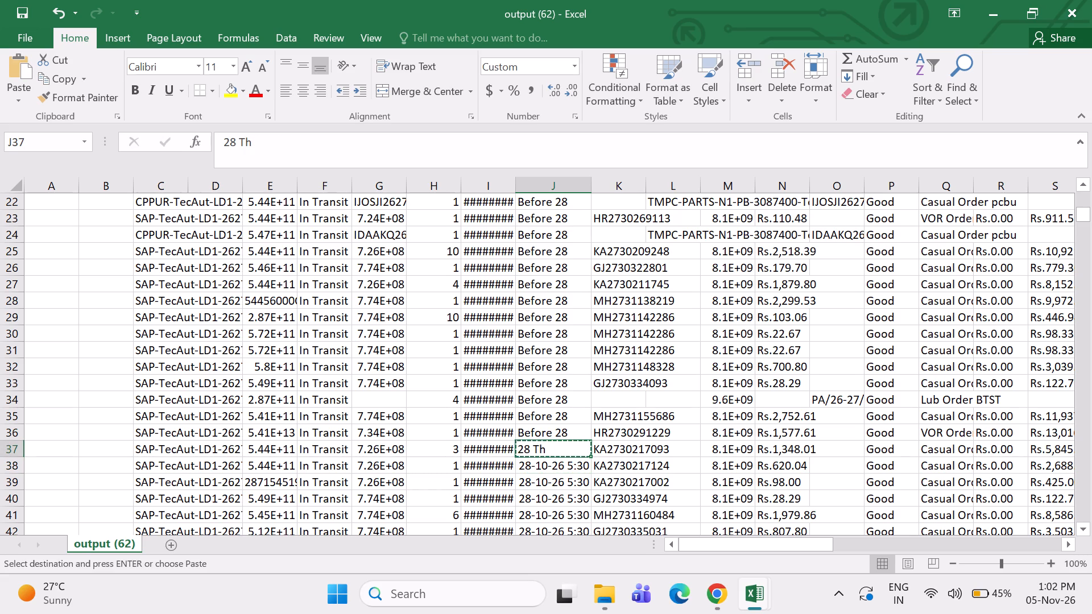
key(Down)
key(ctrl+v)
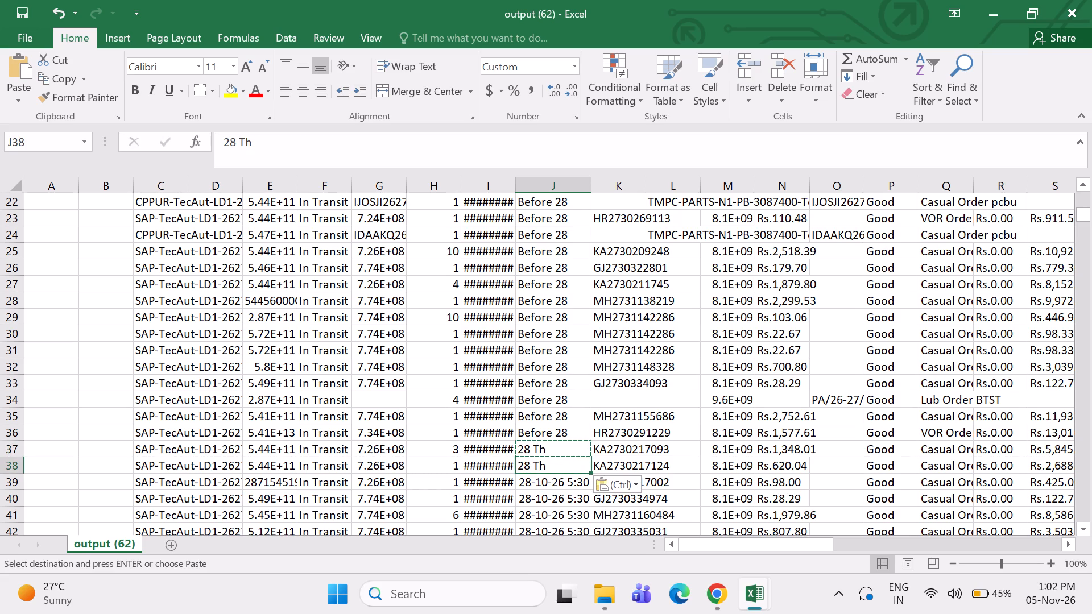
drag(543, 448, 549, 471)
drag(592, 471, 572, 153)
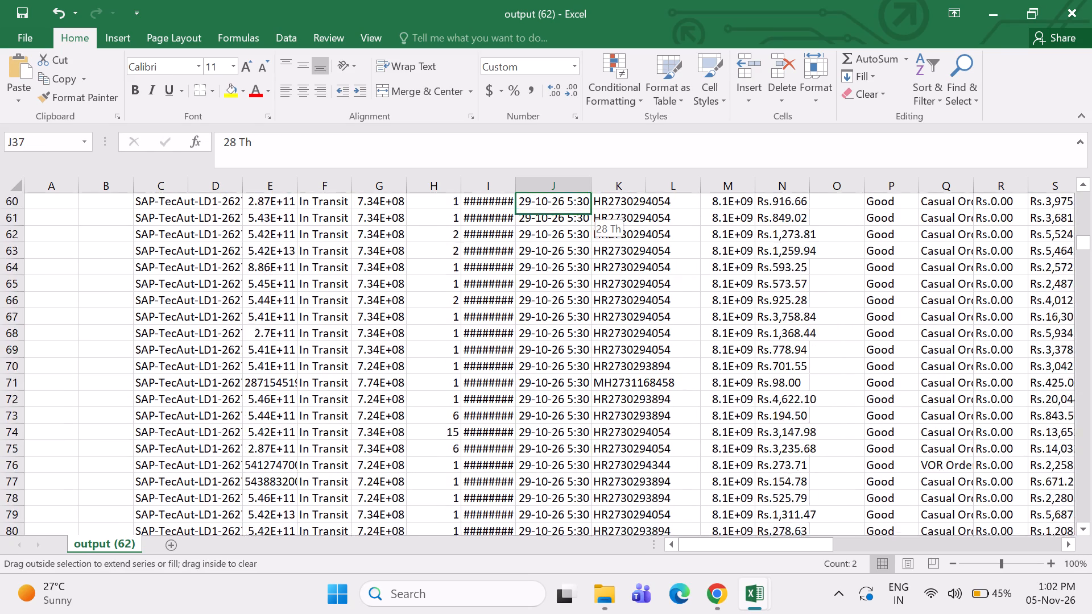
drag(572, 153, 563, 167)
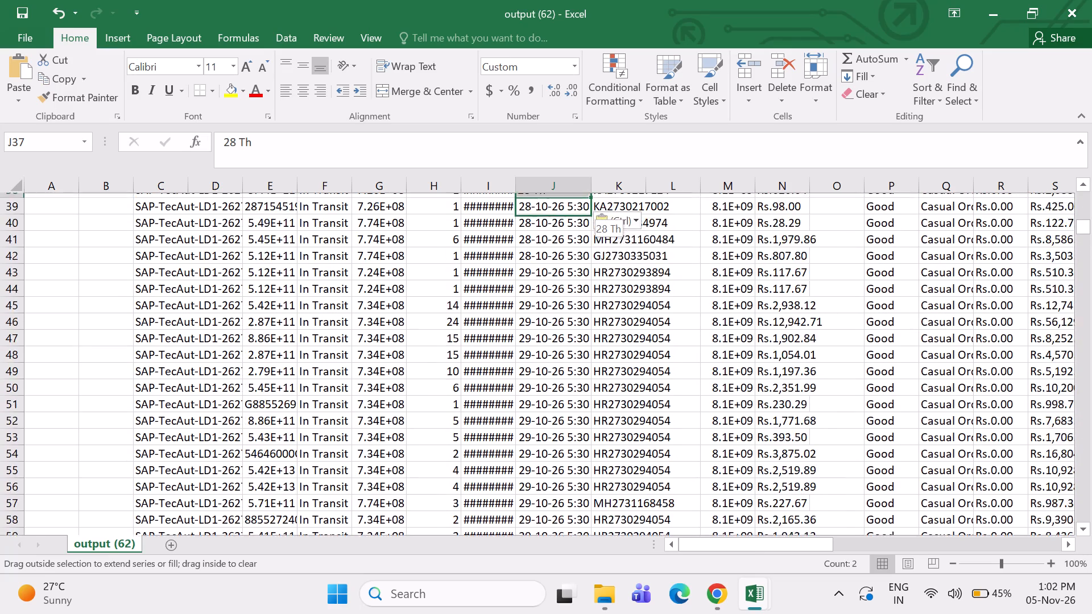
drag(563, 167, 553, 334)
Replace the first 29-10-2026 invoice date, in cell J43, with the label After 28th.
click(532, 349)
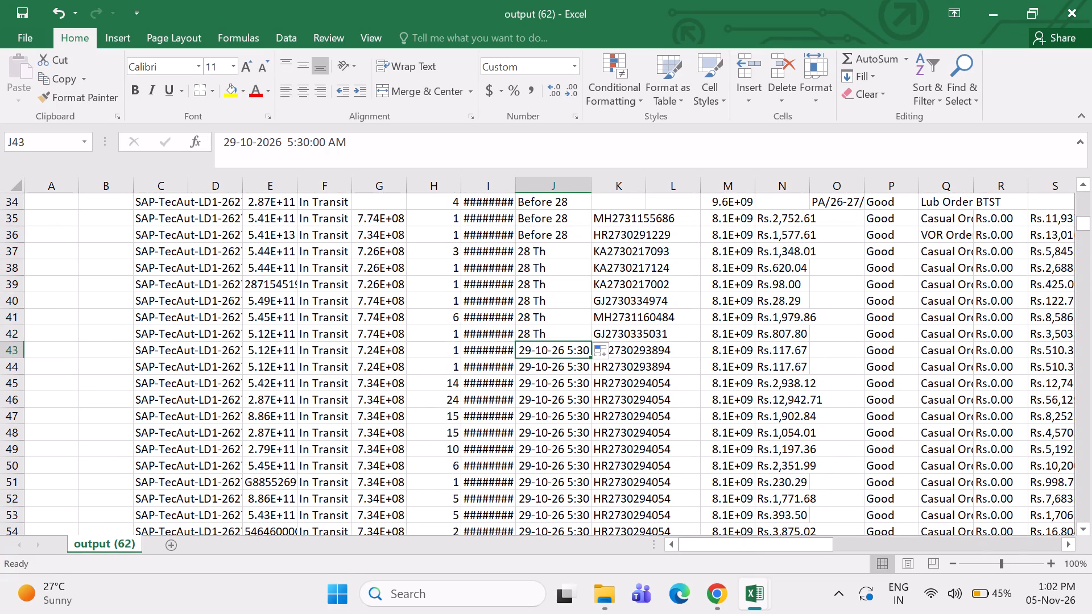
text(After 3)
key(BackSpace)
text(28th)
click(586, 407)
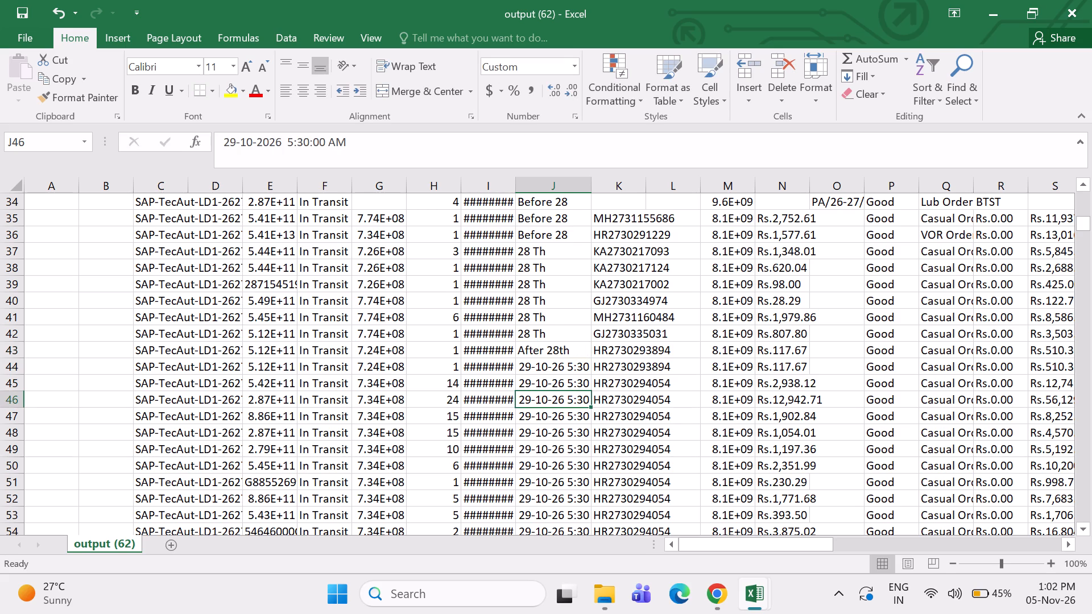
Copy After 28th from J43 into J44 and fill the two cells down through J380, the last October row.
click(564, 350)
key(ctrl+c)
key(Down)
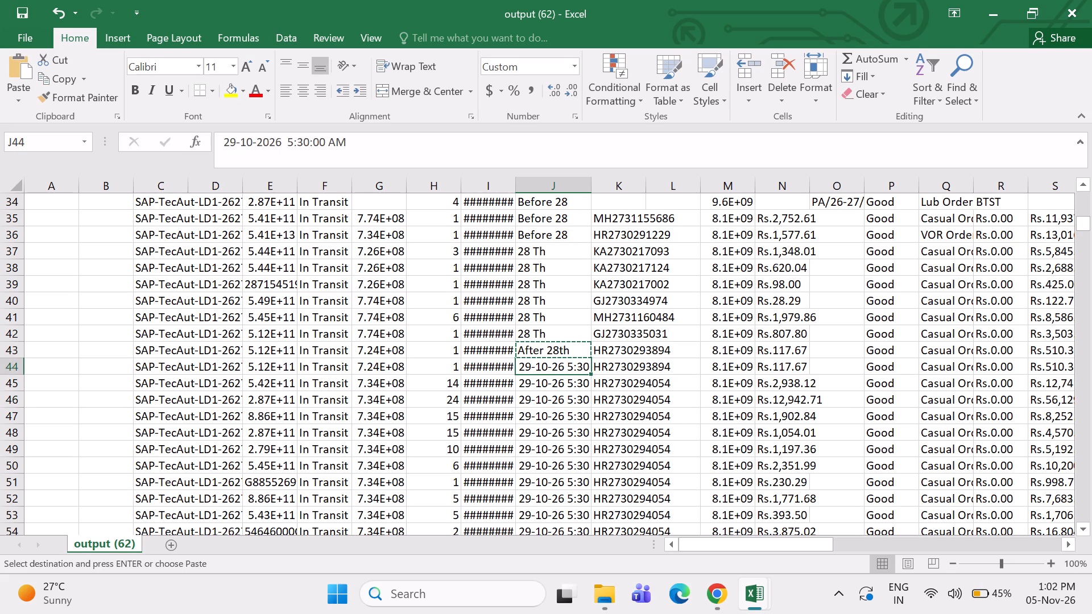
key(ctrl+v)
drag(564, 350, 567, 364)
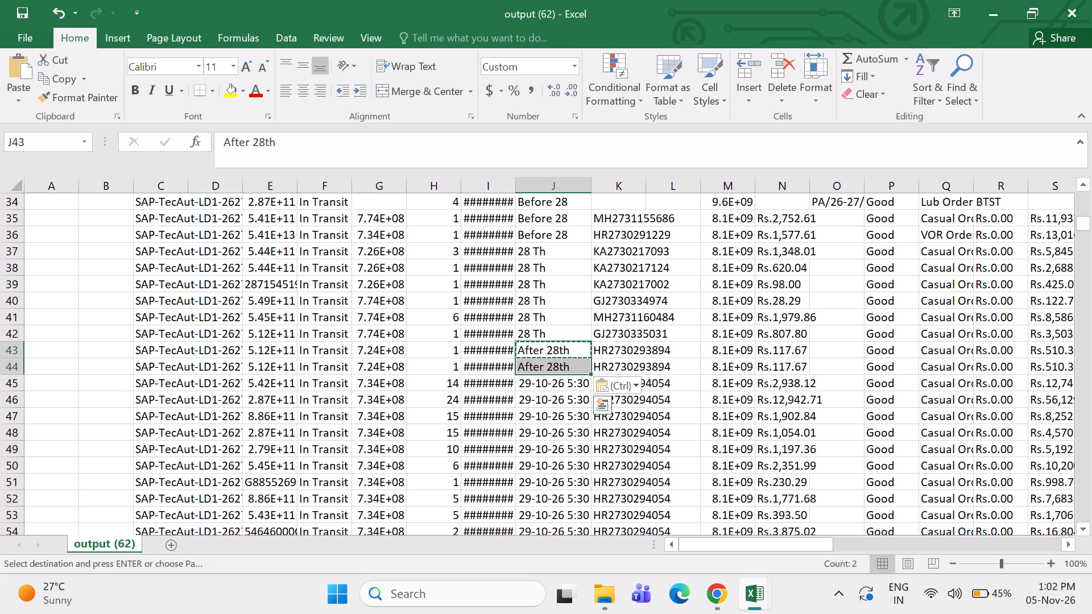
drag(591, 374, 594, 546)
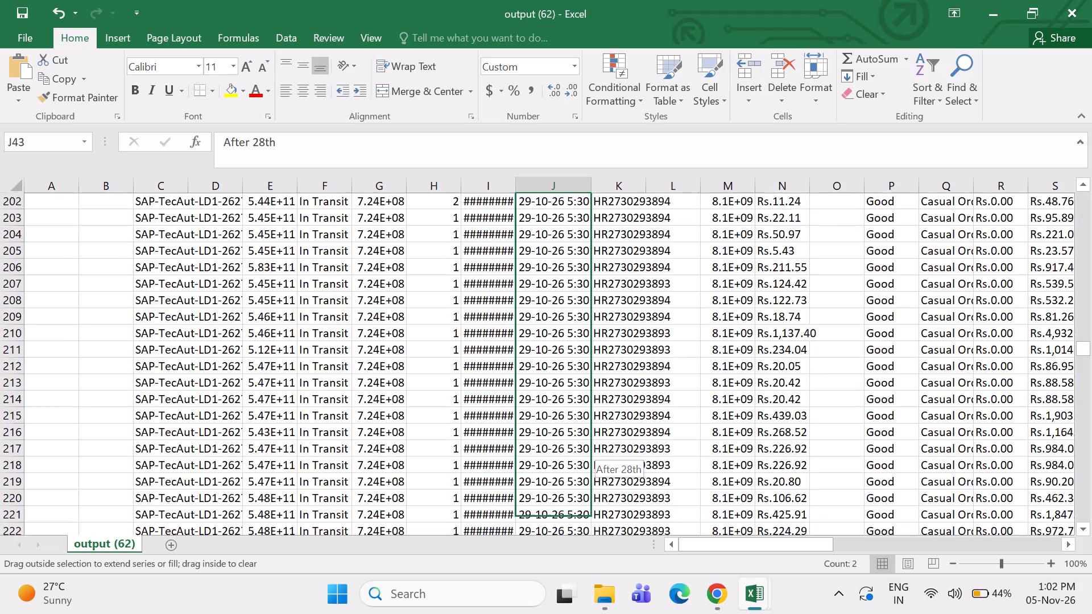
drag(594, 546, 592, 603)
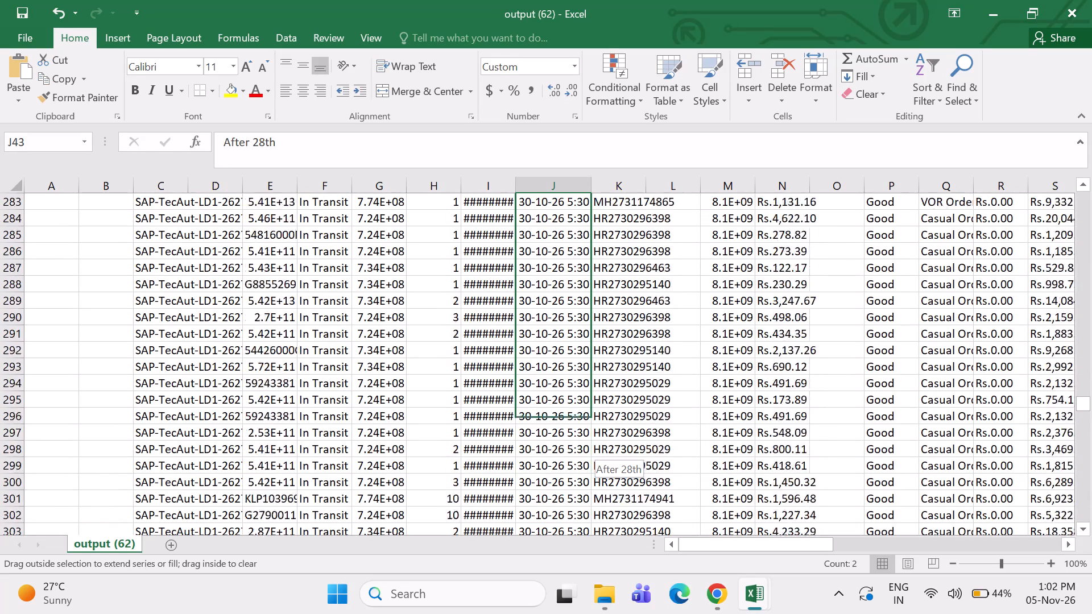
drag(592, 603, 570, 558)
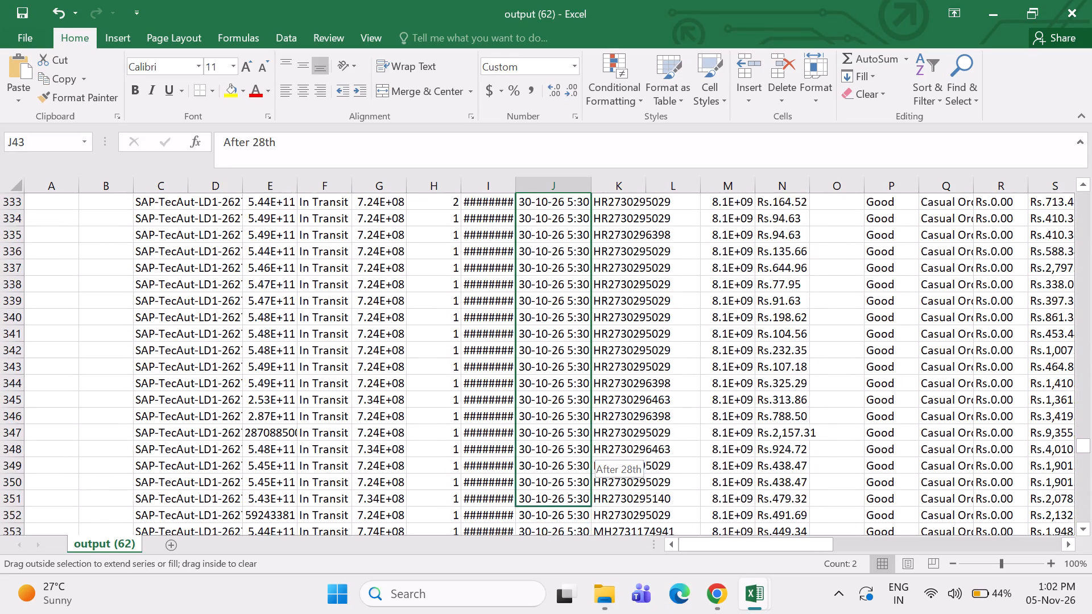
drag(570, 558, 561, 536)
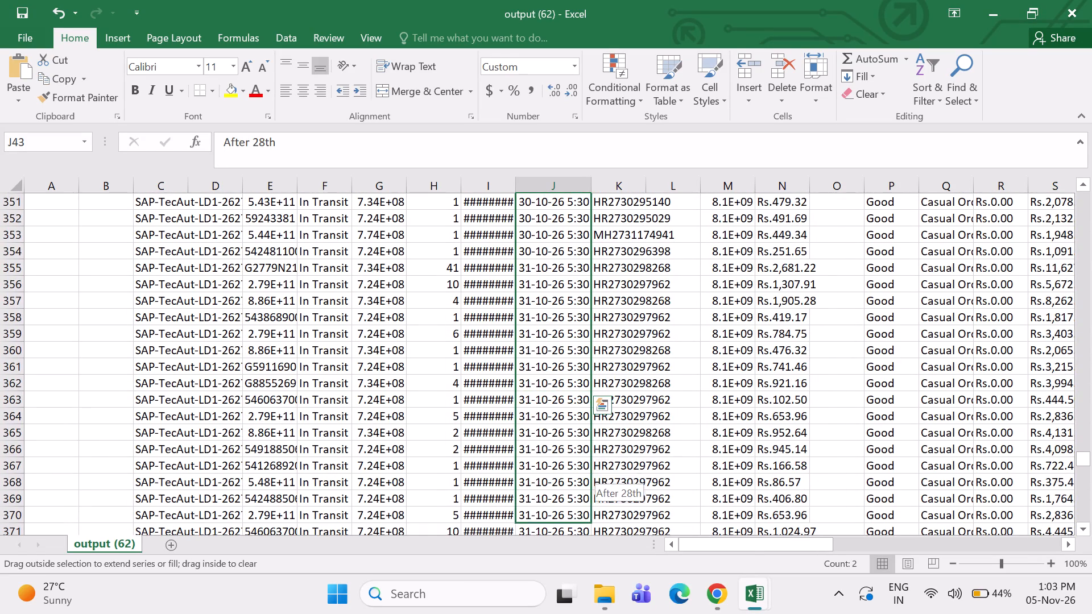
drag(561, 536, 556, 423)
Replace the November invoice dates with Nov, entering it in J381, copying it to J382 and filling down through J445.
click(539, 437)
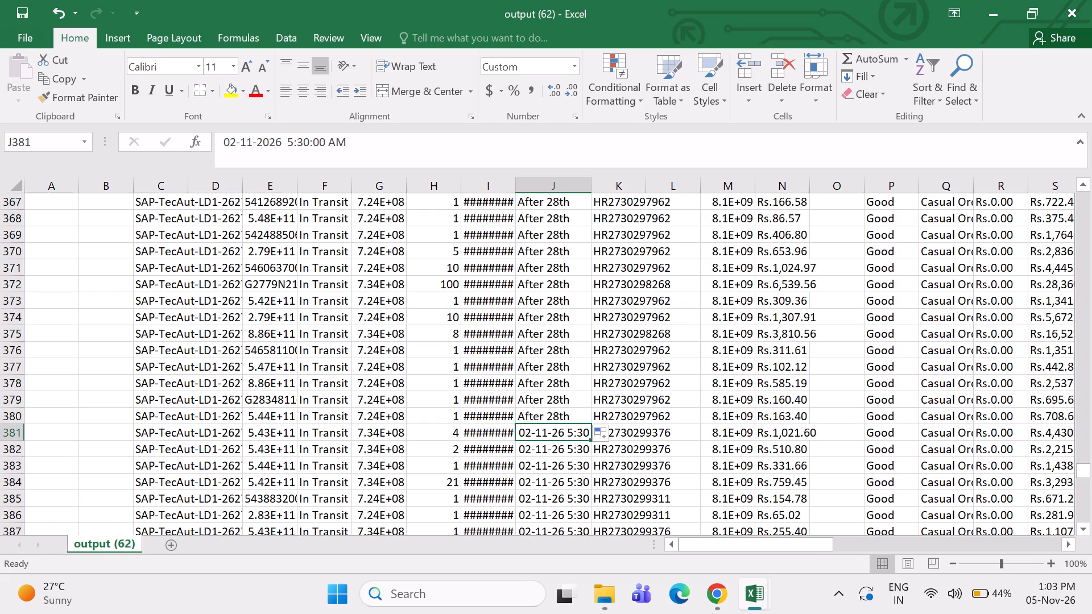
text(Nov)
key(Down)
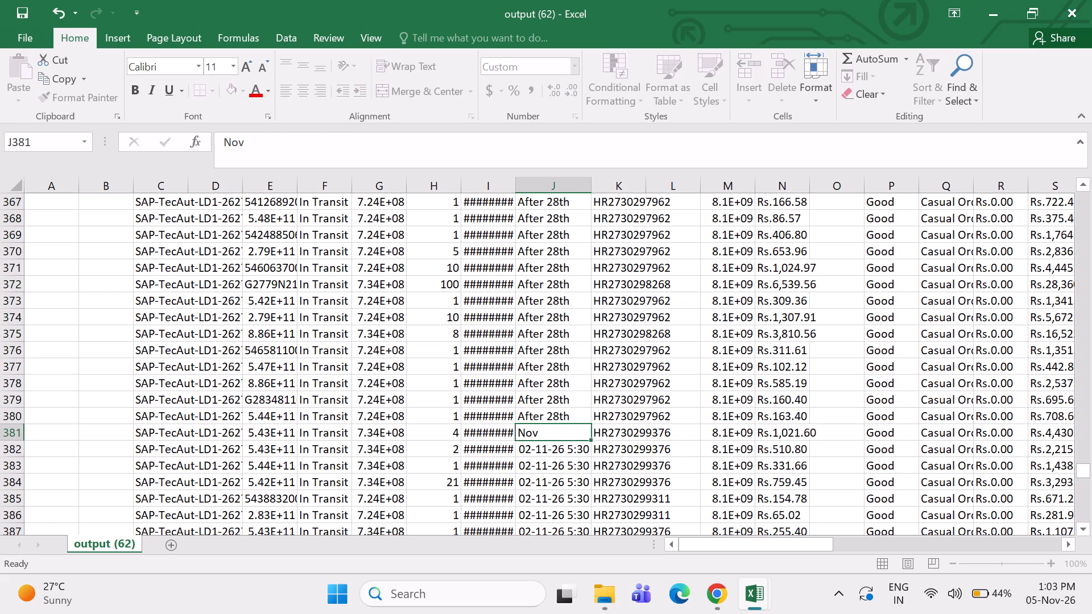
click(560, 435)
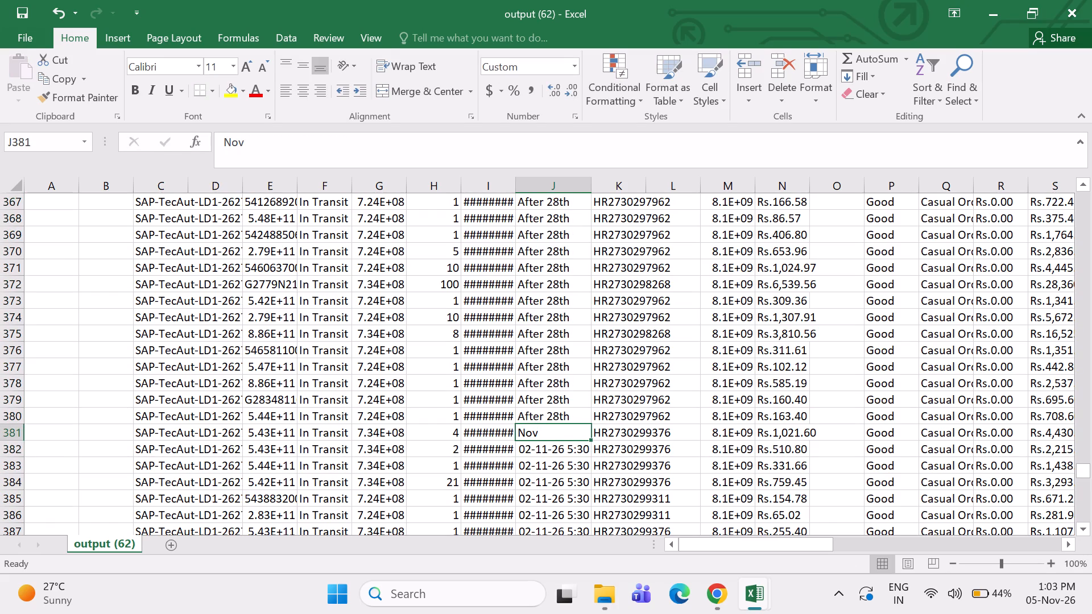
key(ctrl+c)
key(Down)
key(ctrl+v)
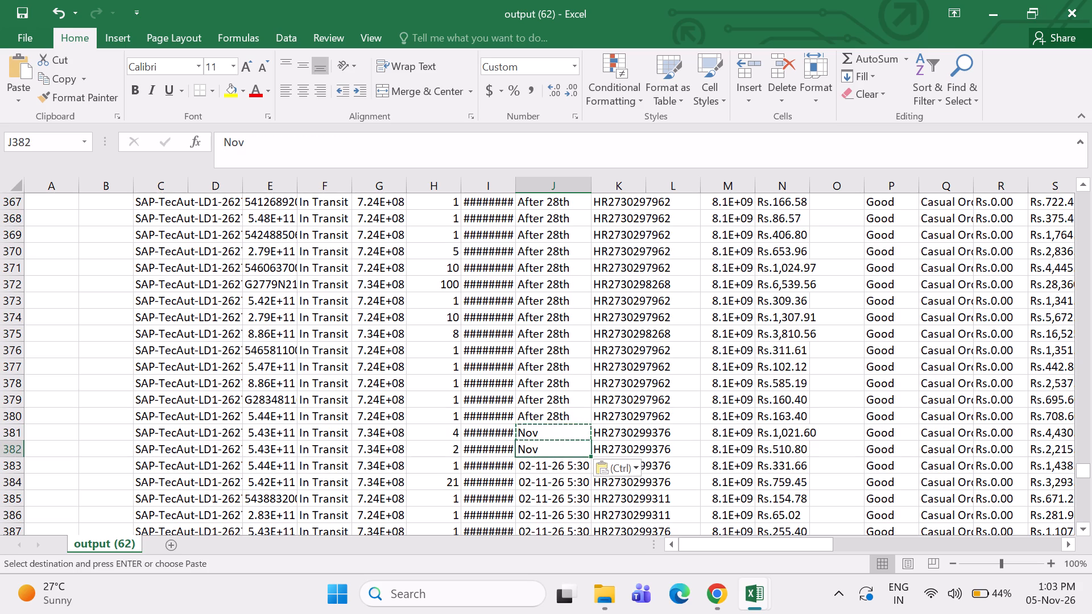
drag(573, 433, 577, 449)
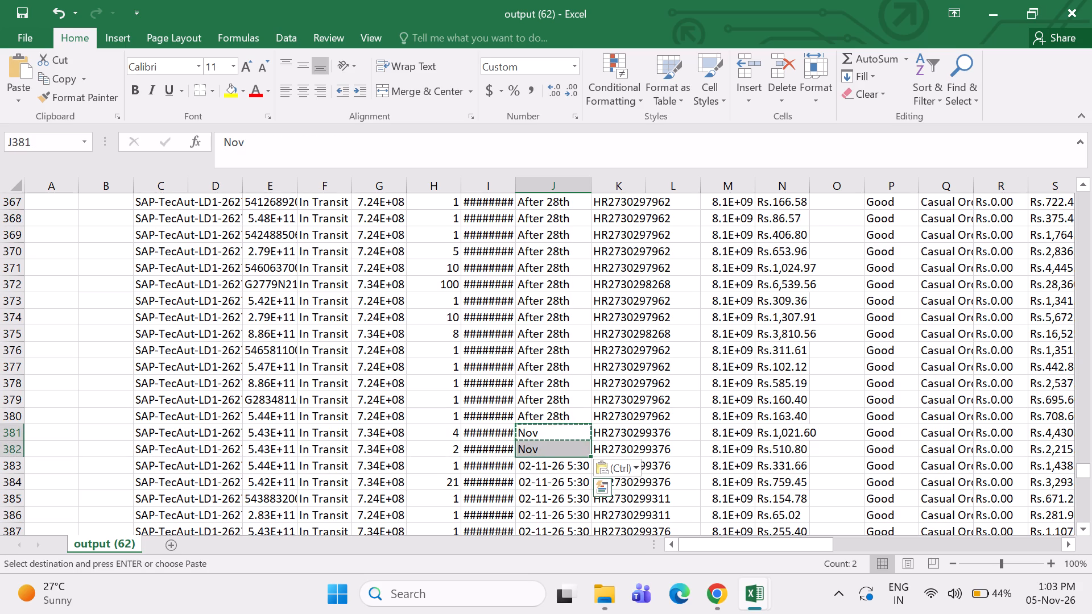
drag(591, 455, 596, 613)
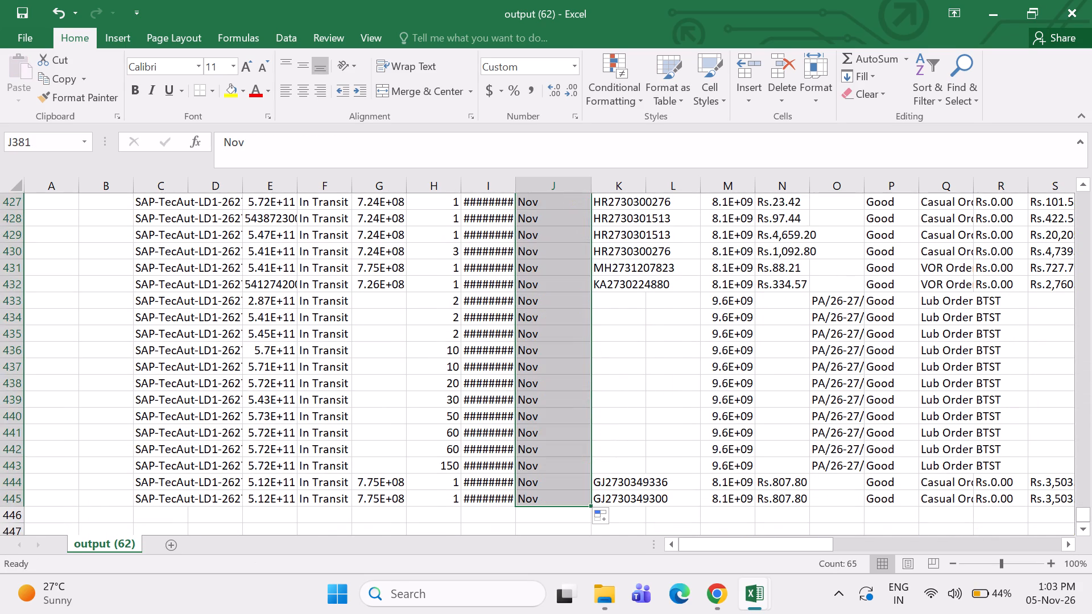
Create a PivotTable from columns E to J of the output (62) sheet on a new worksheet.
drag(272, 186, 531, 205)
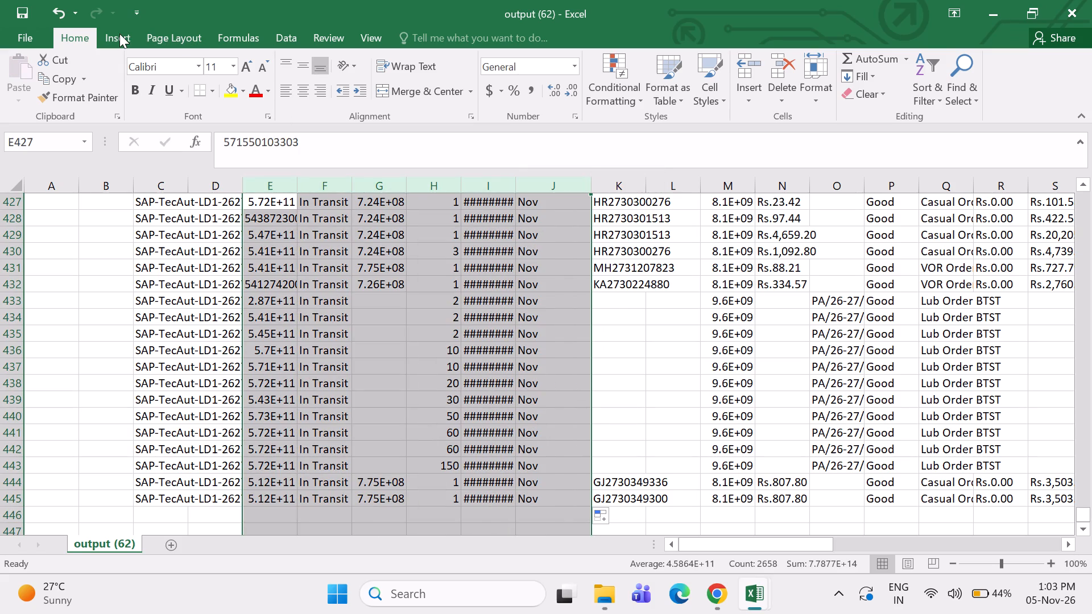
click(119, 34)
click(22, 89)
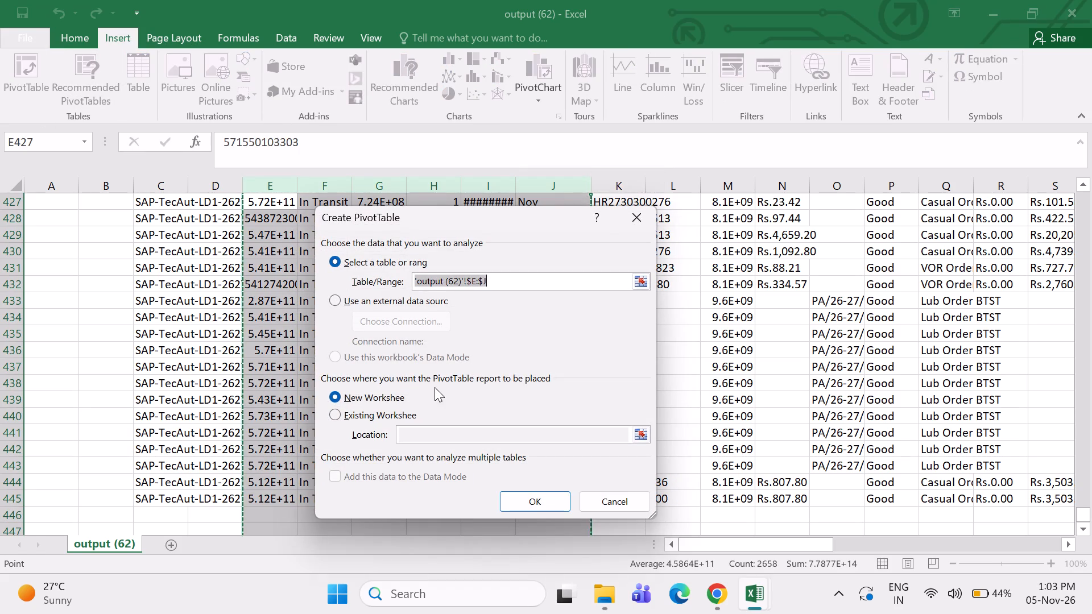
click(523, 499)
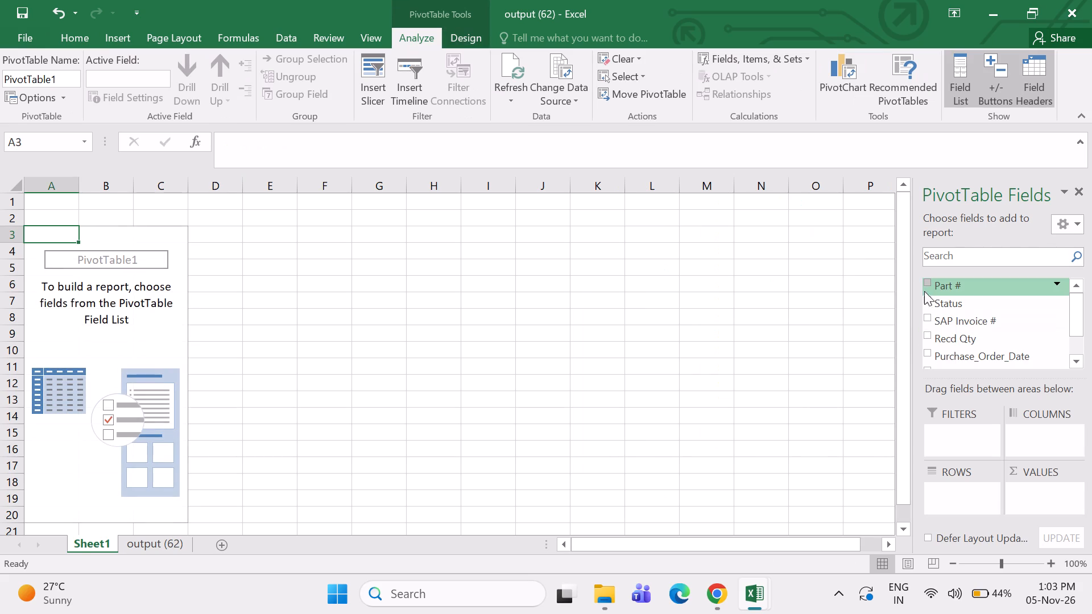
Add Part # to the pivot table's rows and place Recd Qty in its values area.
click(925, 285)
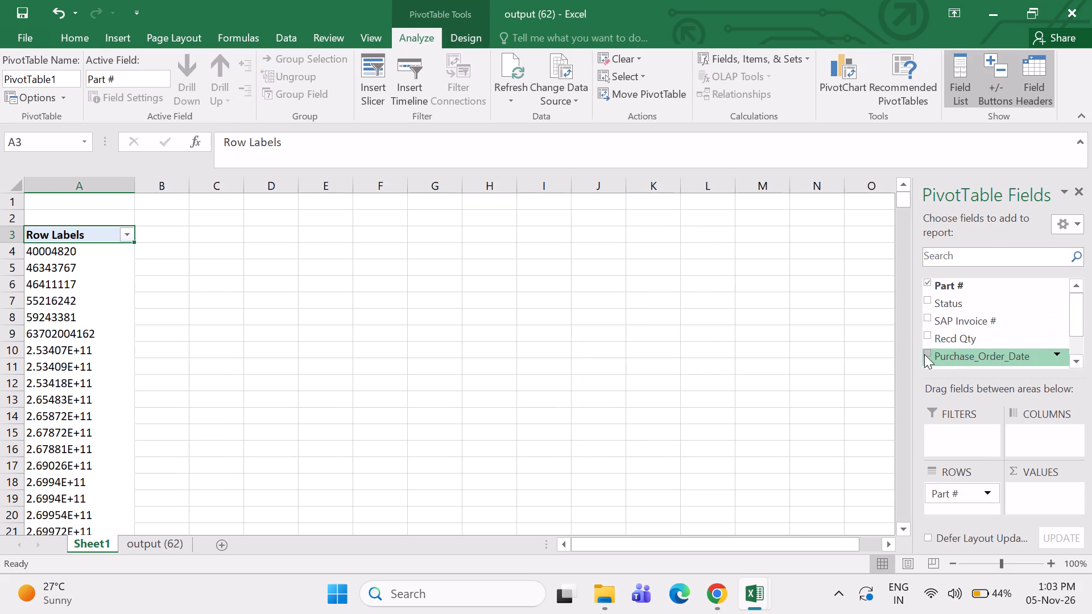
click(925, 334)
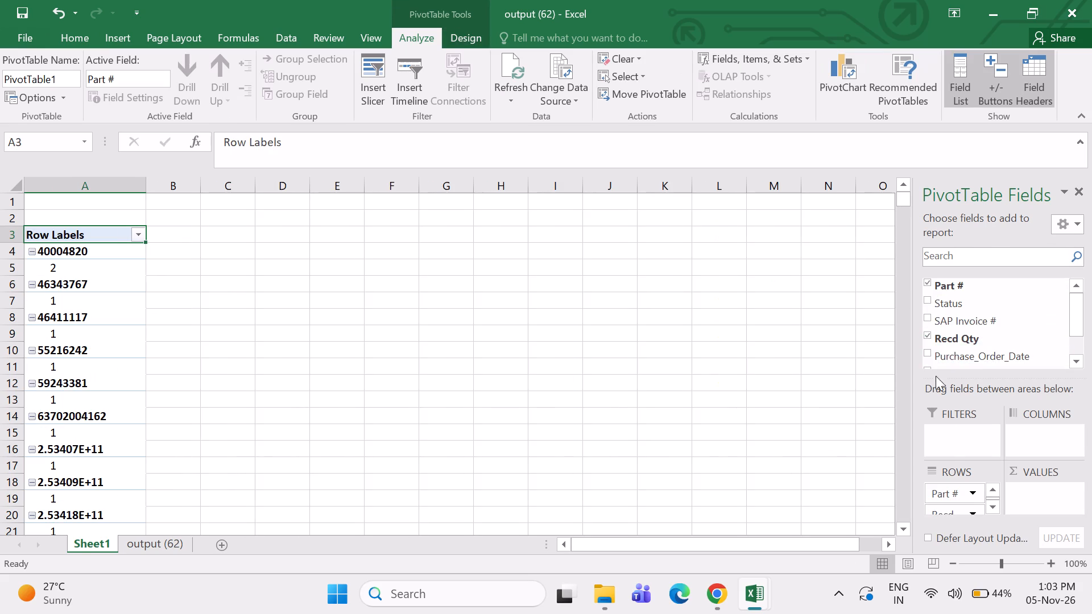
click(941, 516)
drag(945, 506, 1046, 498)
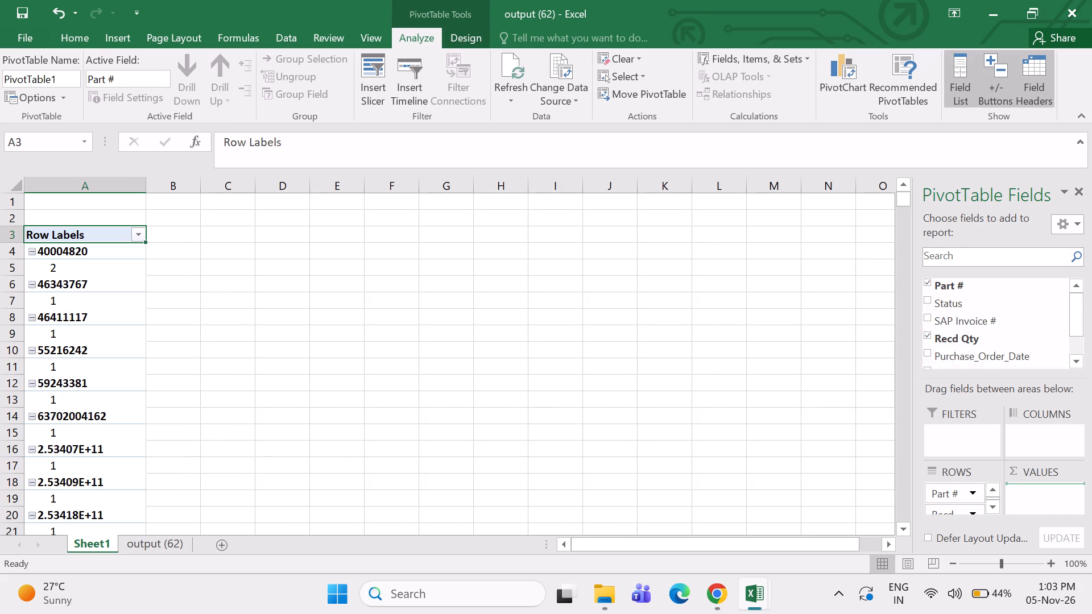
drag(1046, 498, 1049, 496)
Change the Recd Qty value field to summarize by Sum.
click(1048, 495)
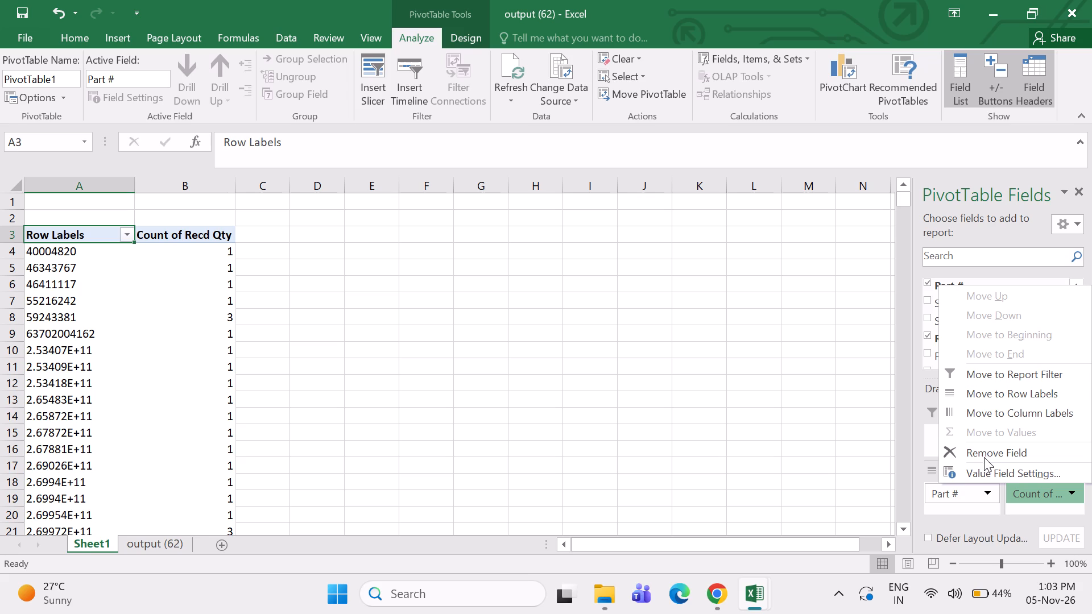
click(989, 470)
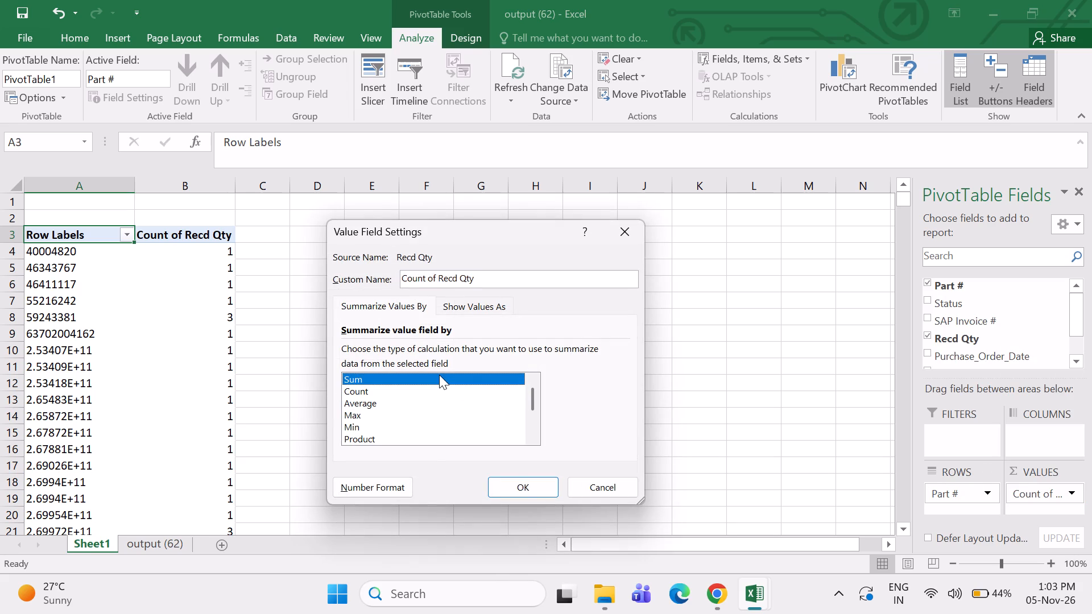
click(439, 375)
click(527, 489)
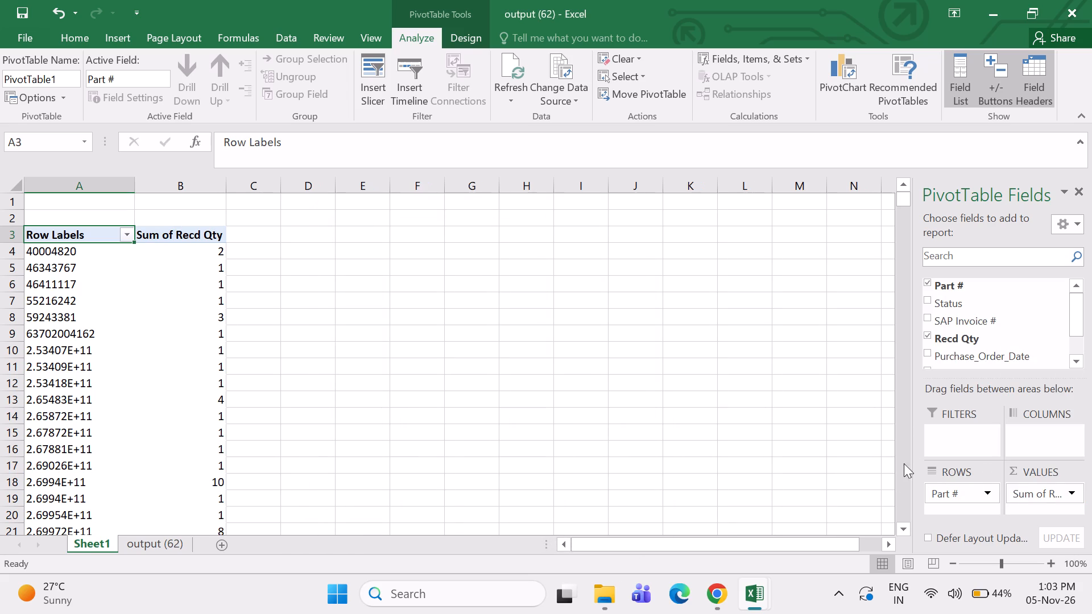
Add Purchase_Order_Date to the pivot table, clear that field again, and add Invoice_Date instead.
click(927, 351)
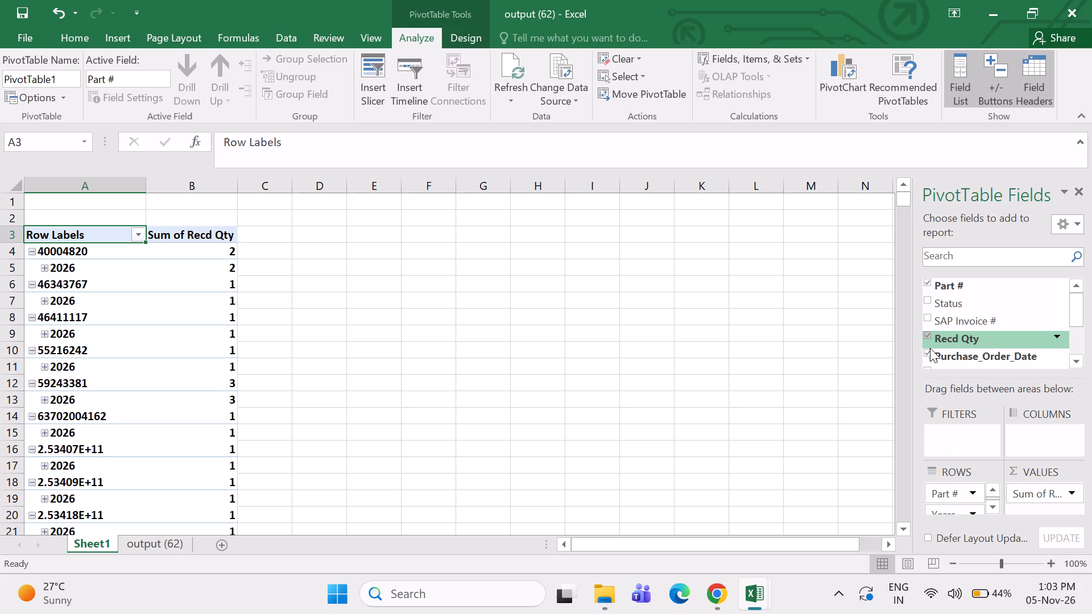
click(929, 354)
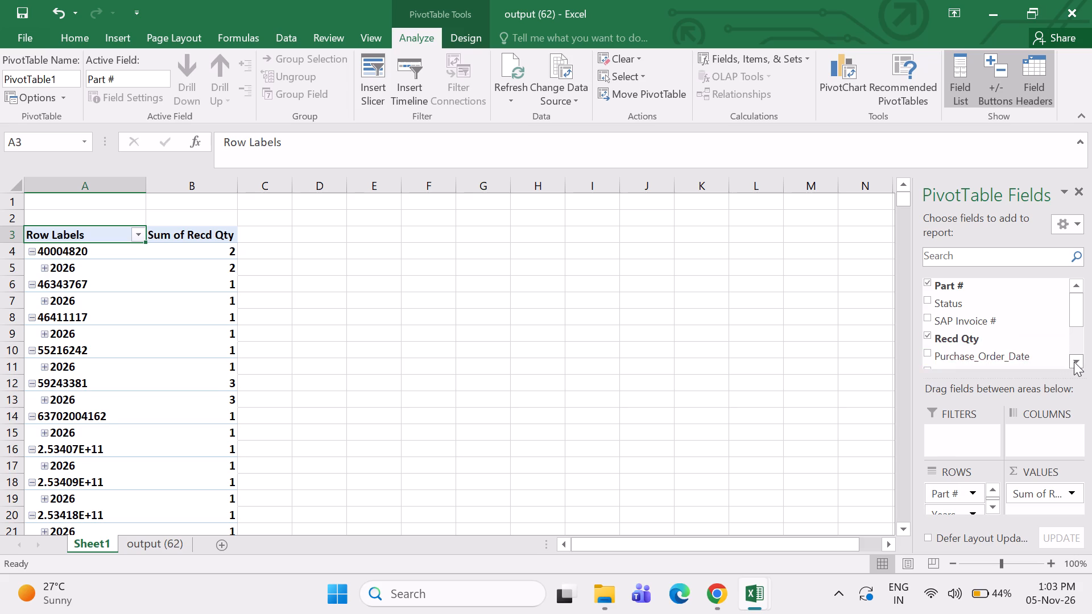
click(1074, 362)
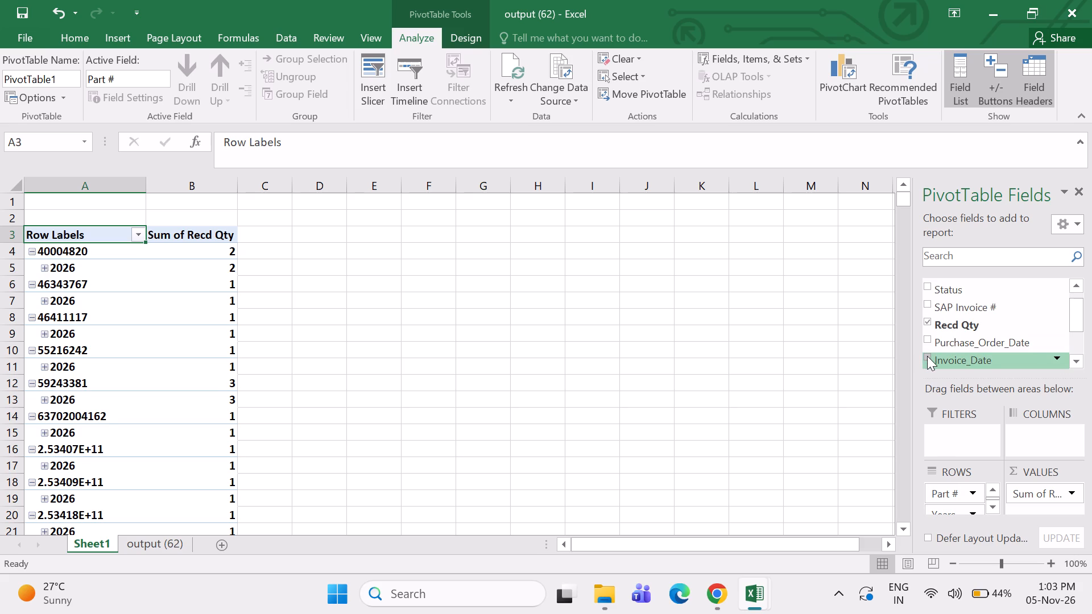
click(927, 356)
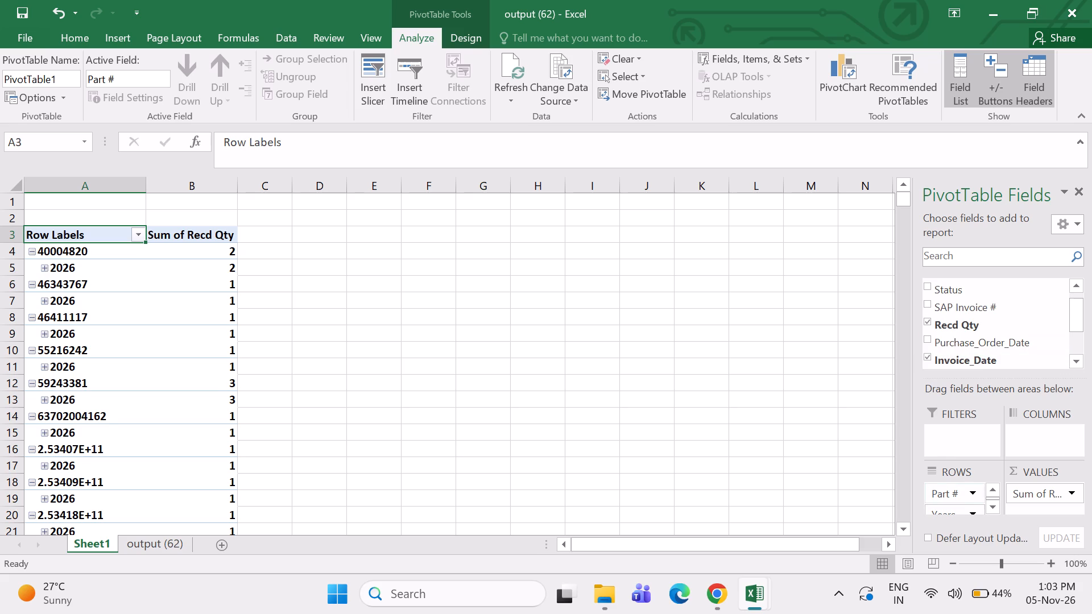
Move the Years field from the pivot table's rows to its columns.
drag(958, 511, 1033, 434)
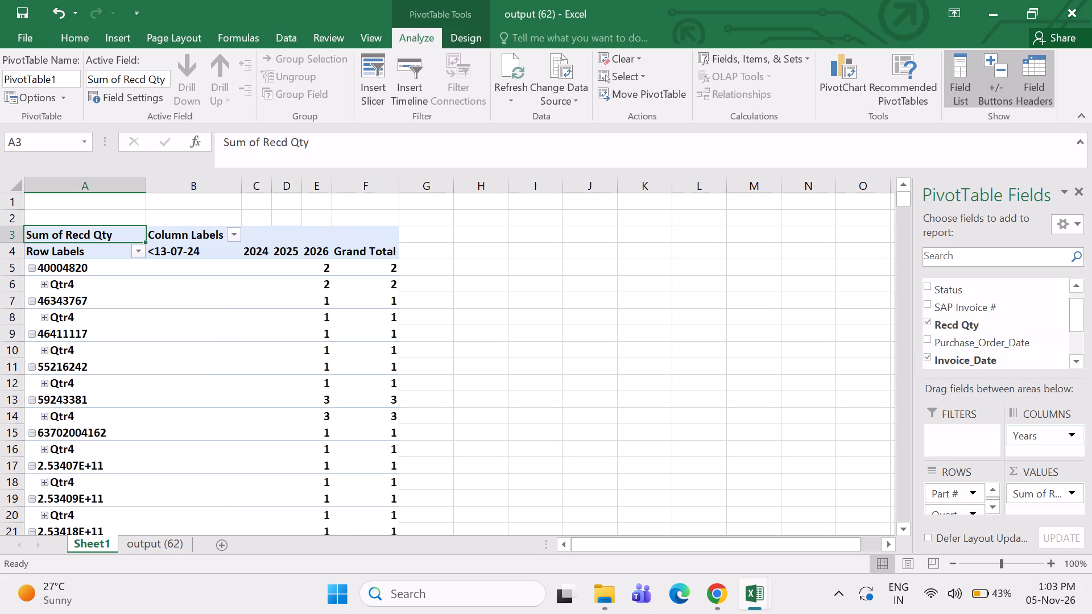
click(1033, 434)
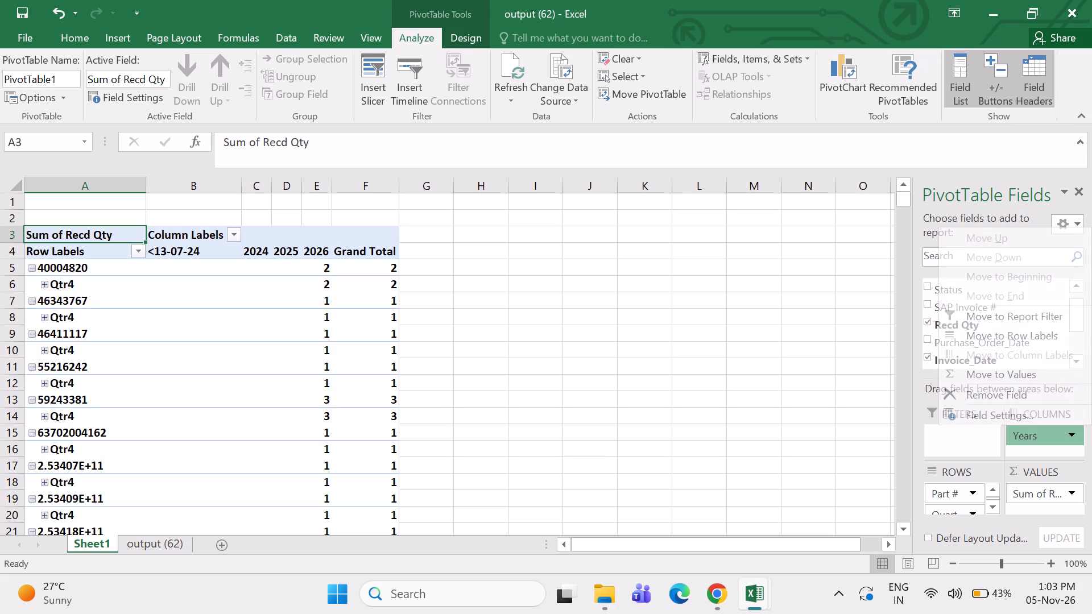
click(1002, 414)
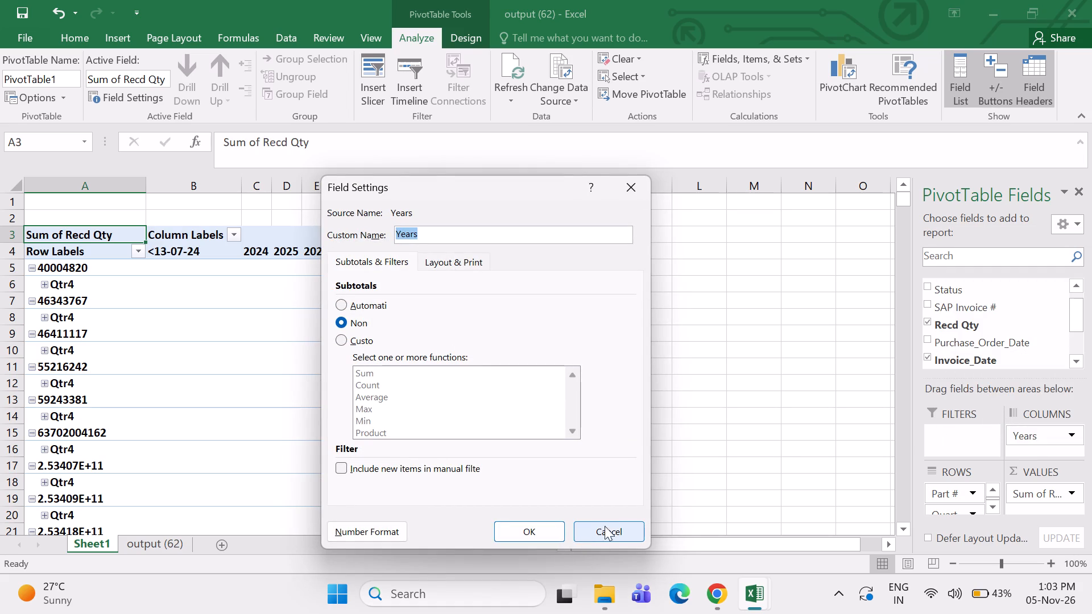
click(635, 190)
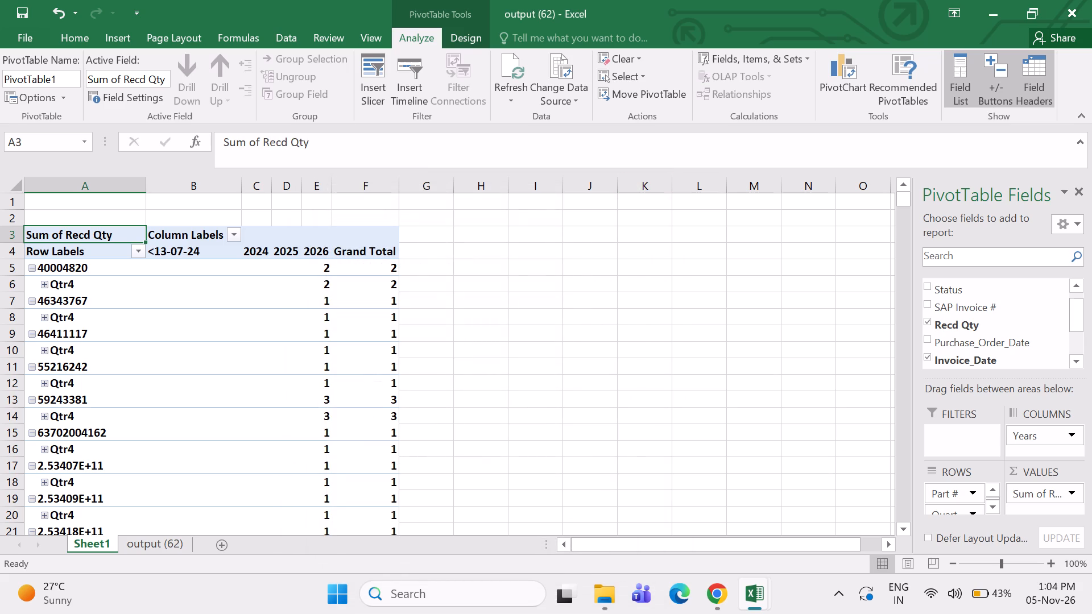
Undo the pivot table field changes and the earlier fill of the Nov label below J382.
key(ctrl+z)
key(ctrl+z)
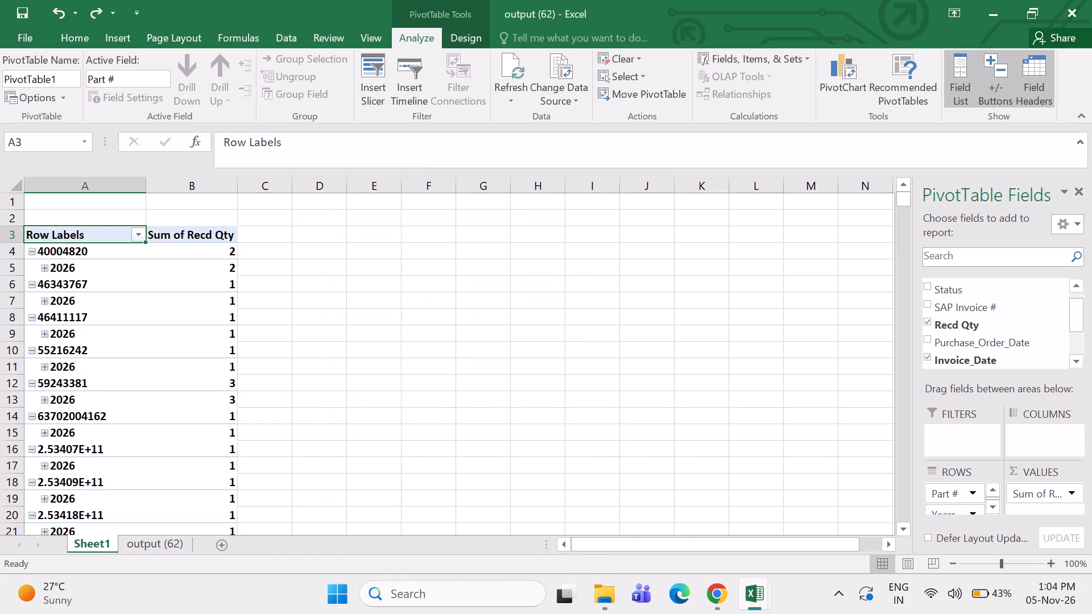
key(ctrl+z)
key(ctrl+z)
key(ctrl+z)
key(ctrl+z)
key(ctrl+z)
key(ctrl+z)
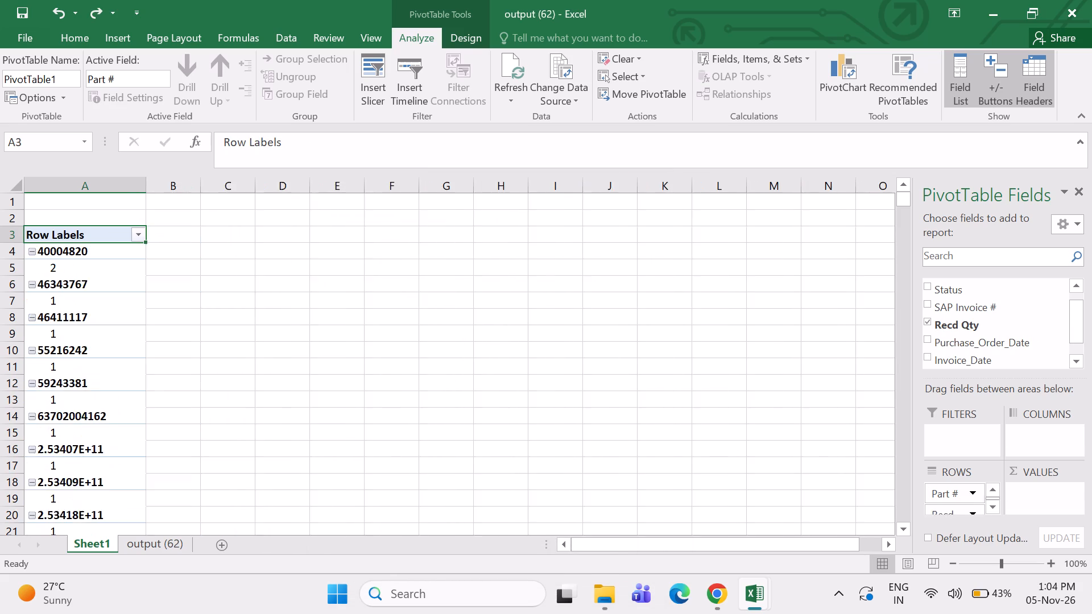
key(ctrl+z)
key(ctrl+z)
key(ctrl+z)
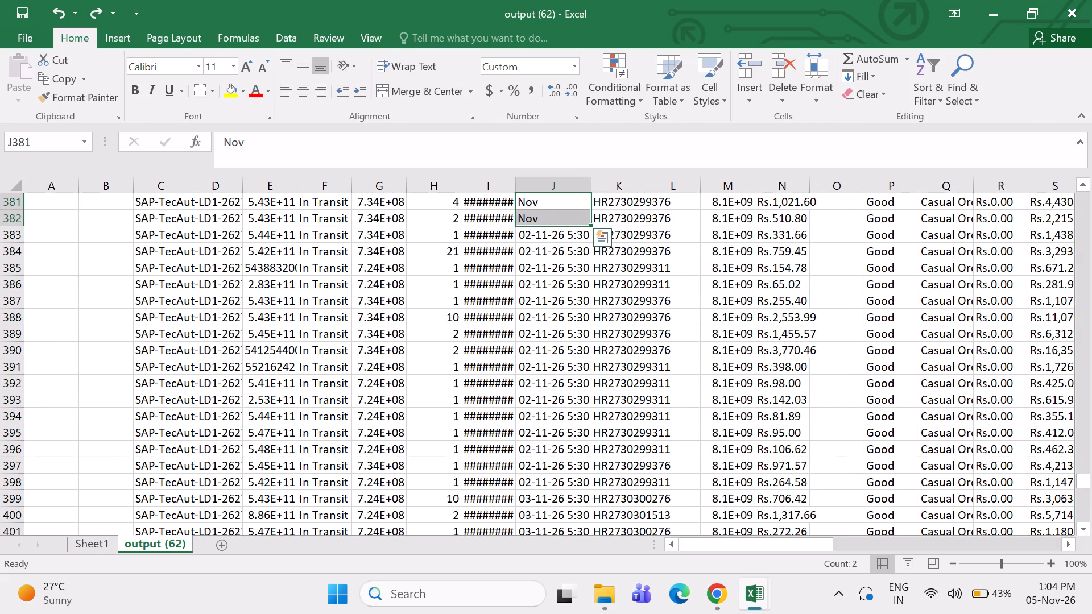
Fill the Nov label from J381:J382 down the Invoice_Date column to J445.
drag(590, 227, 594, 613)
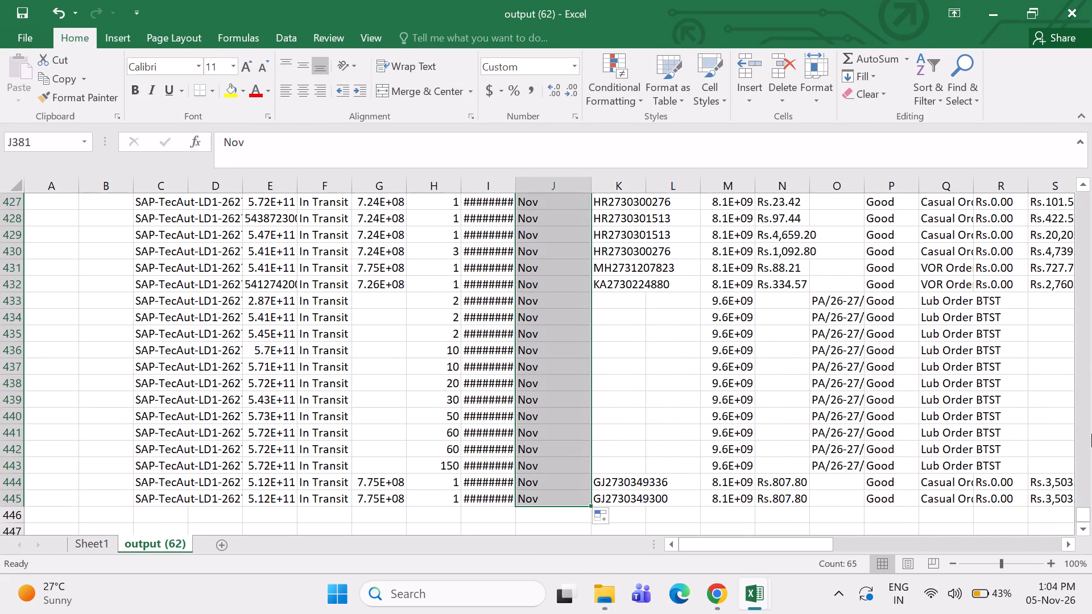
Autofit the width of column I so its purchase order dates can be read.
drag(1081, 511, 1059, 13)
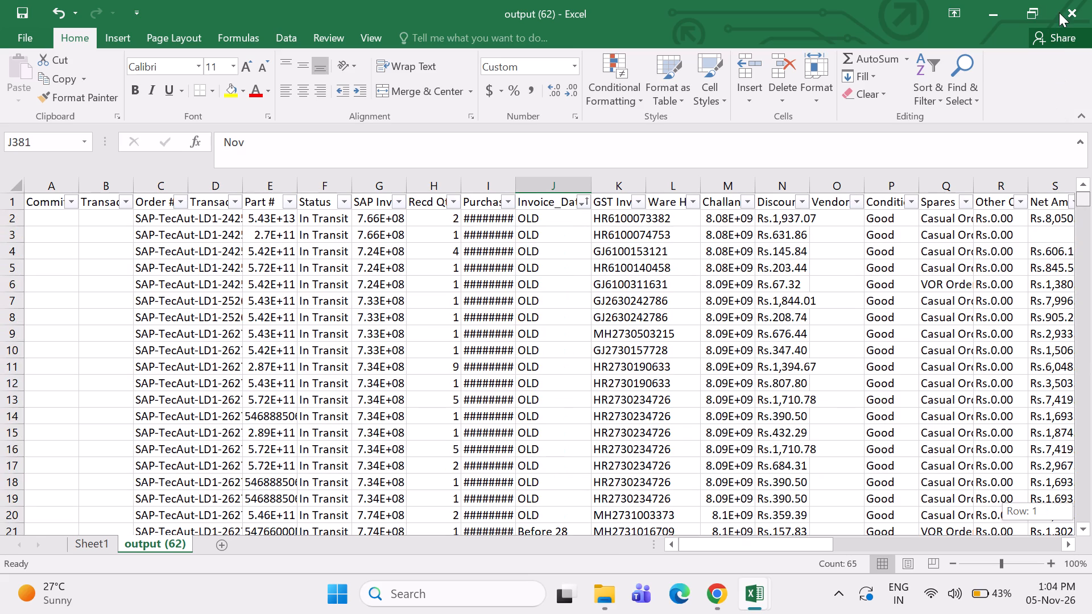
drag(1059, 13, 1052, 229)
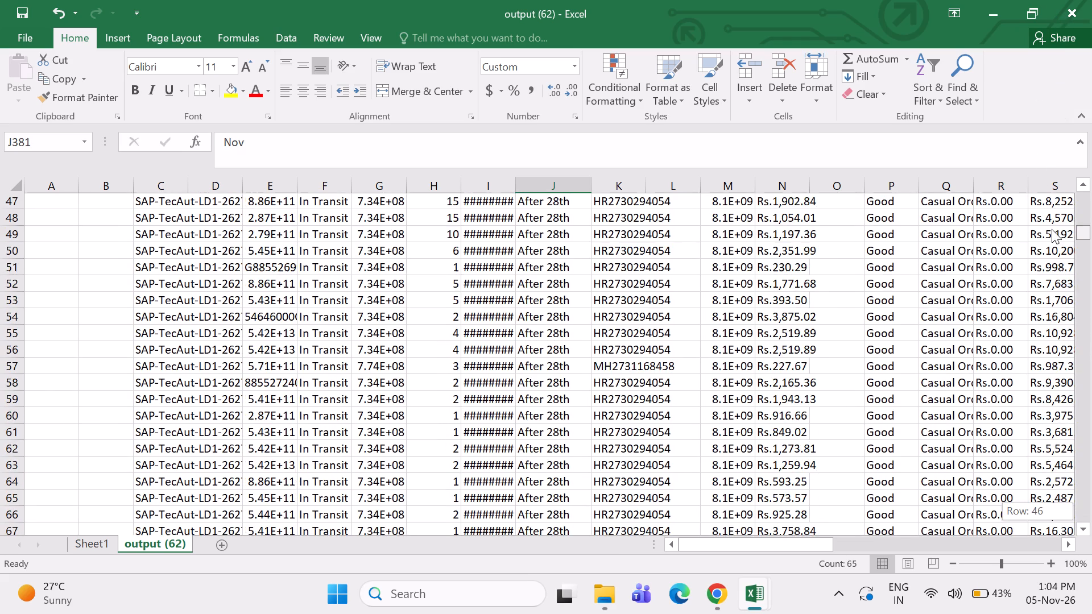
drag(1052, 229, 1049, 221)
double_click(577, 338)
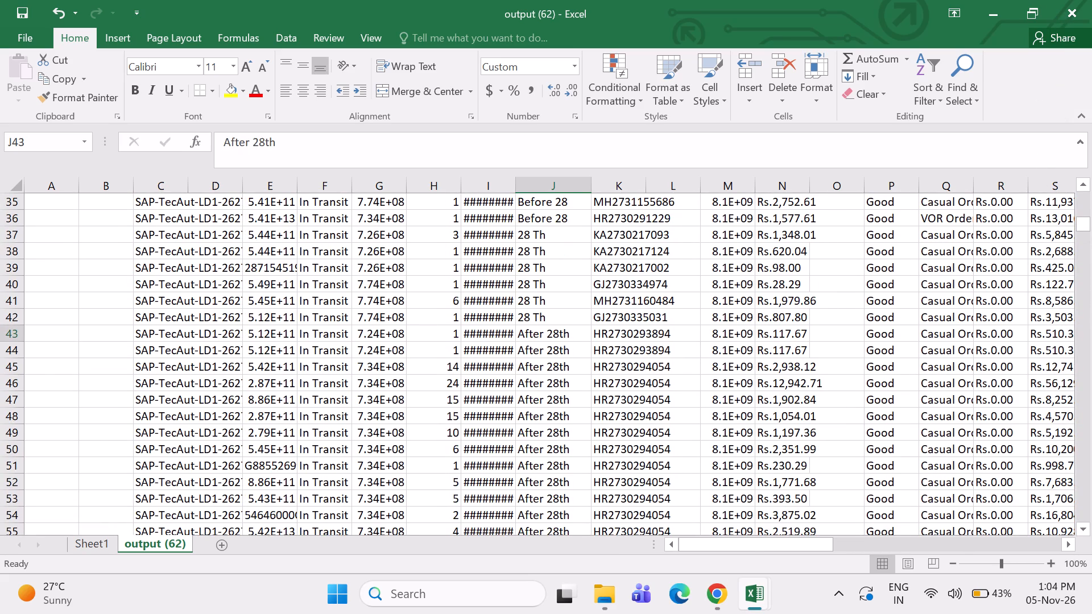
double_click(518, 189)
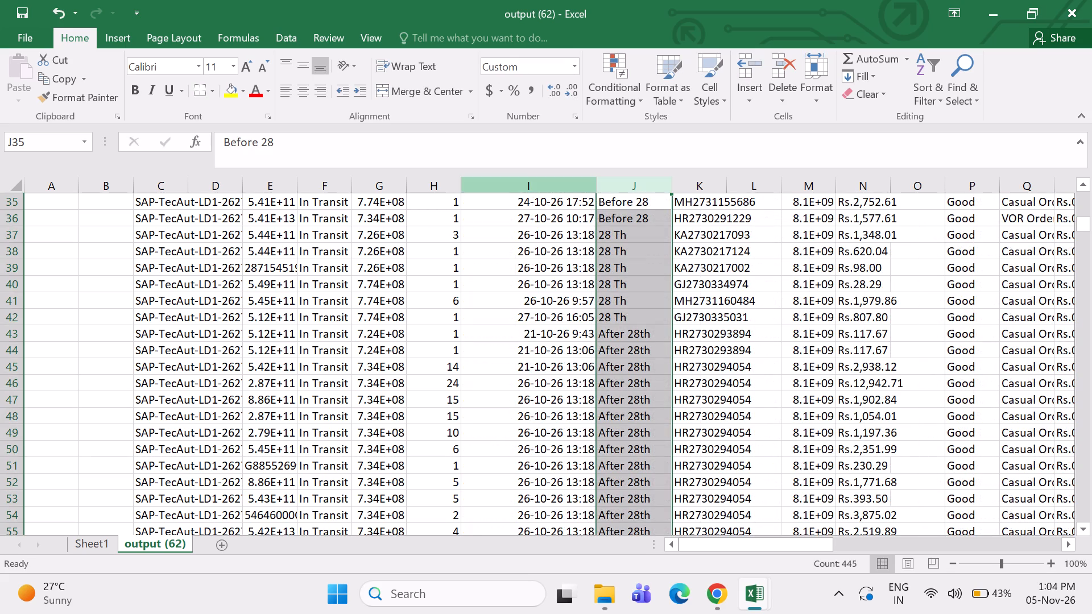
Change the label in J43, the first After 28th row, to After 28th Oct.
double_click(653, 331)
text(Cot)
key(Down)
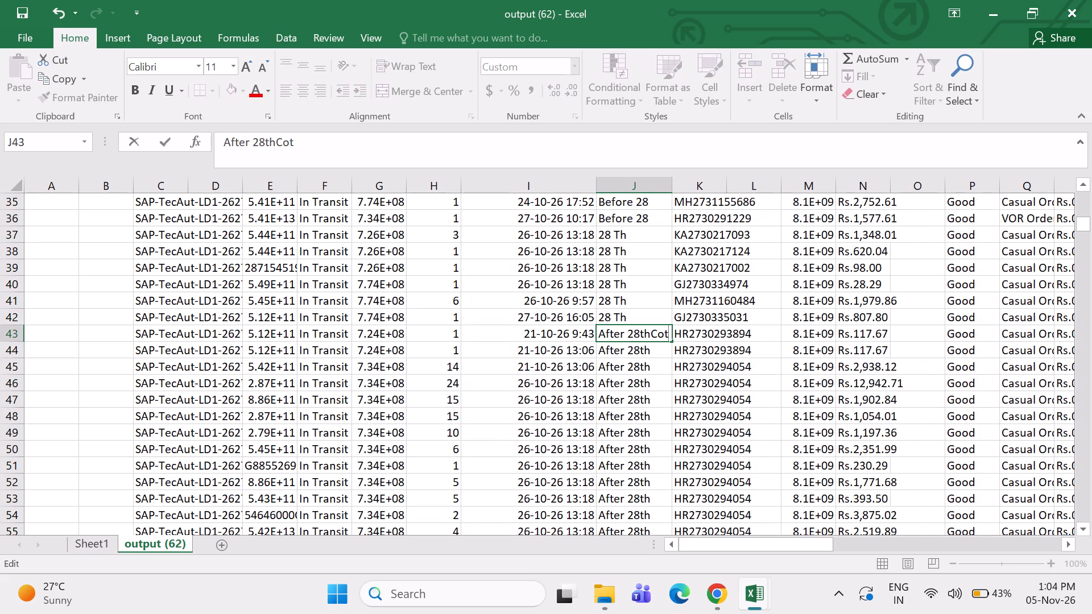
click(654, 374)
double_click(656, 335)
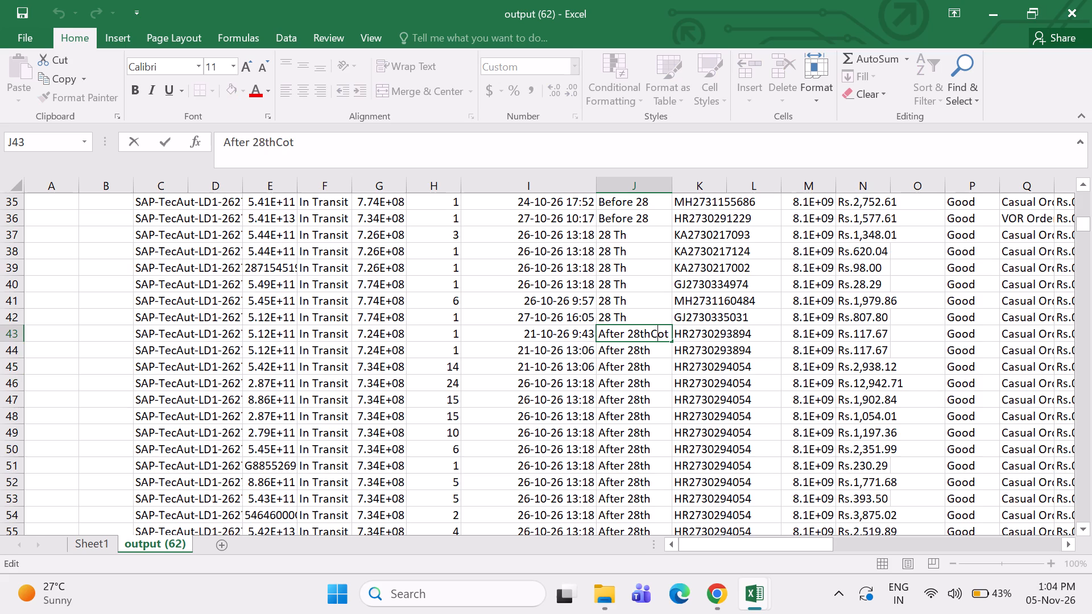
click(299, 149)
key(BackSpace)
key(BackSpace)
key(BackSpace)
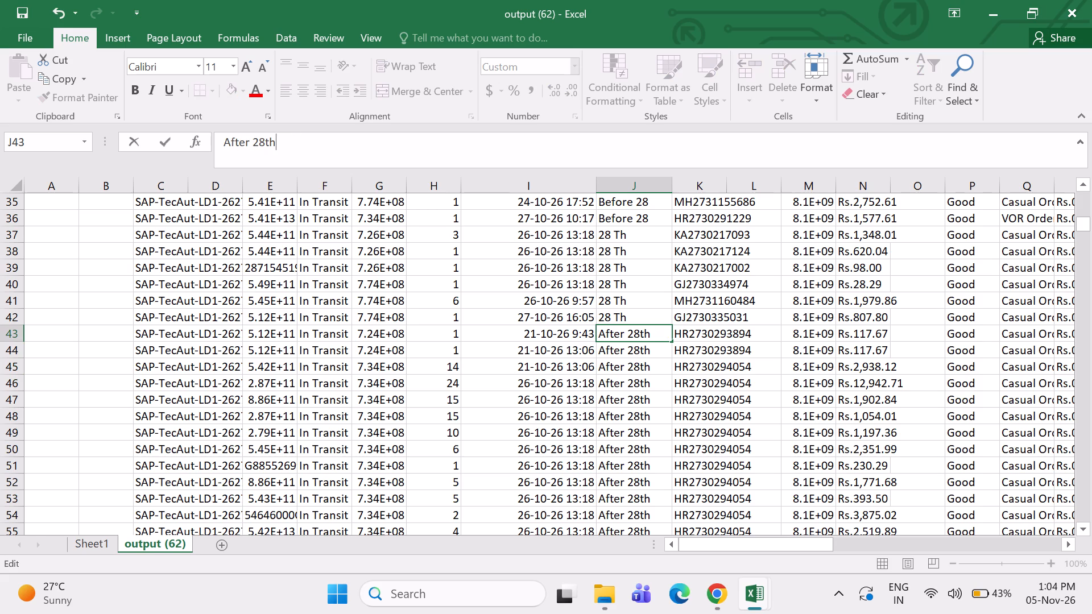
key(space)
text(Oct)
key(Down)
click(593, 385)
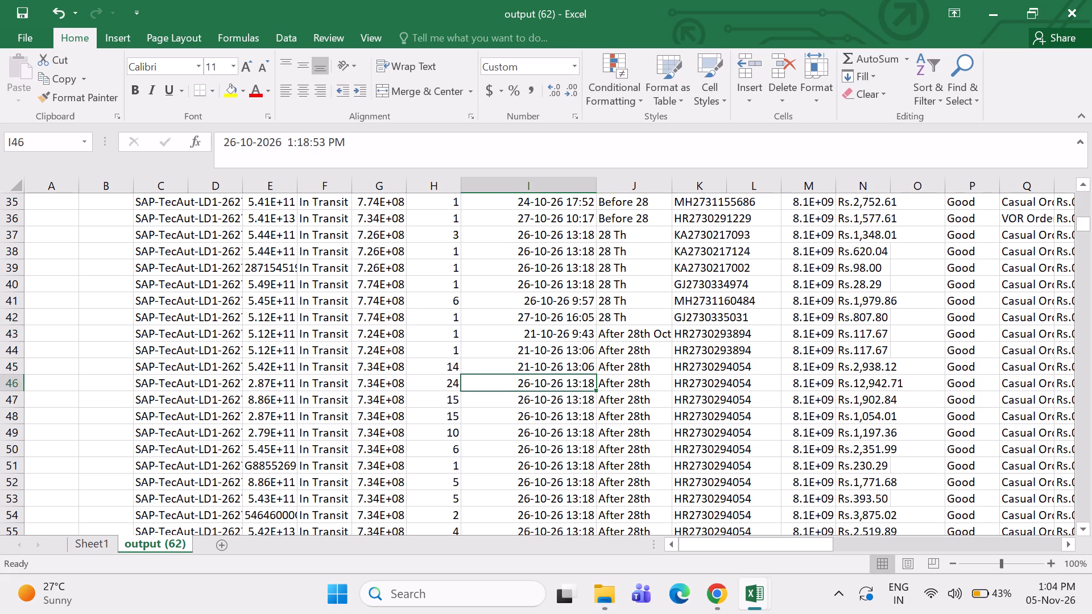
Fill the After 28th Oct label from J43 down to J380, stopping before the Nov rows.
click(638, 335)
drag(671, 341, 679, 435)
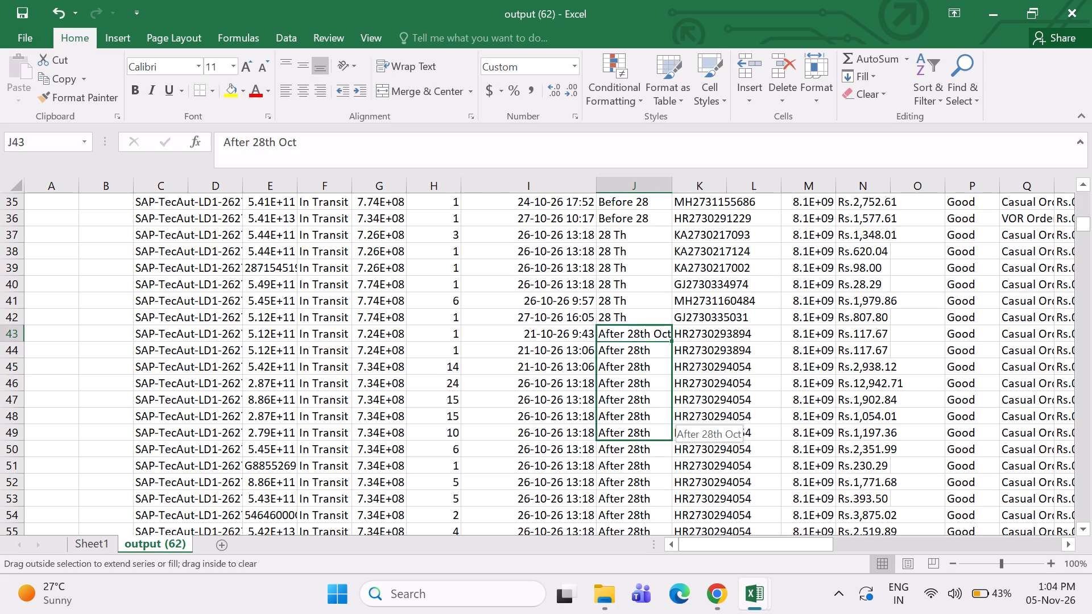
drag(679, 435, 677, 562)
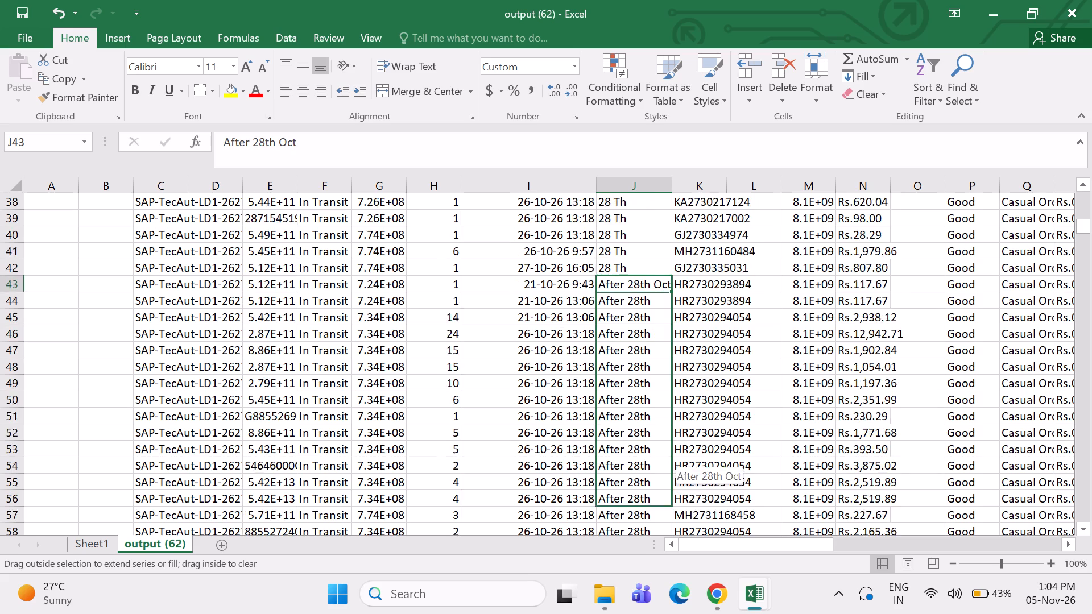
drag(677, 562, 675, 546)
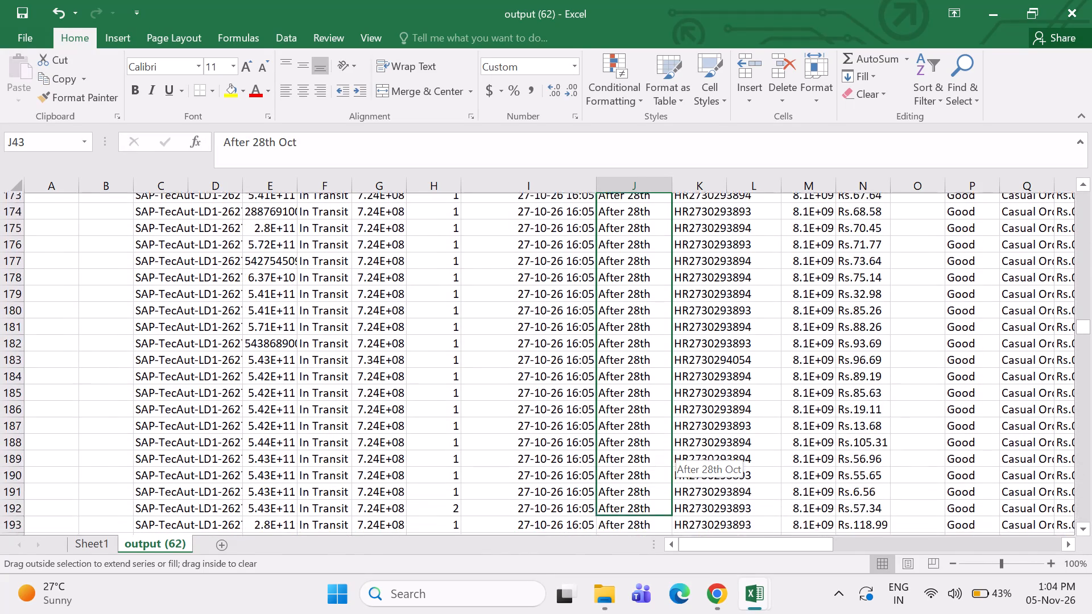
drag(675, 546, 677, 601)
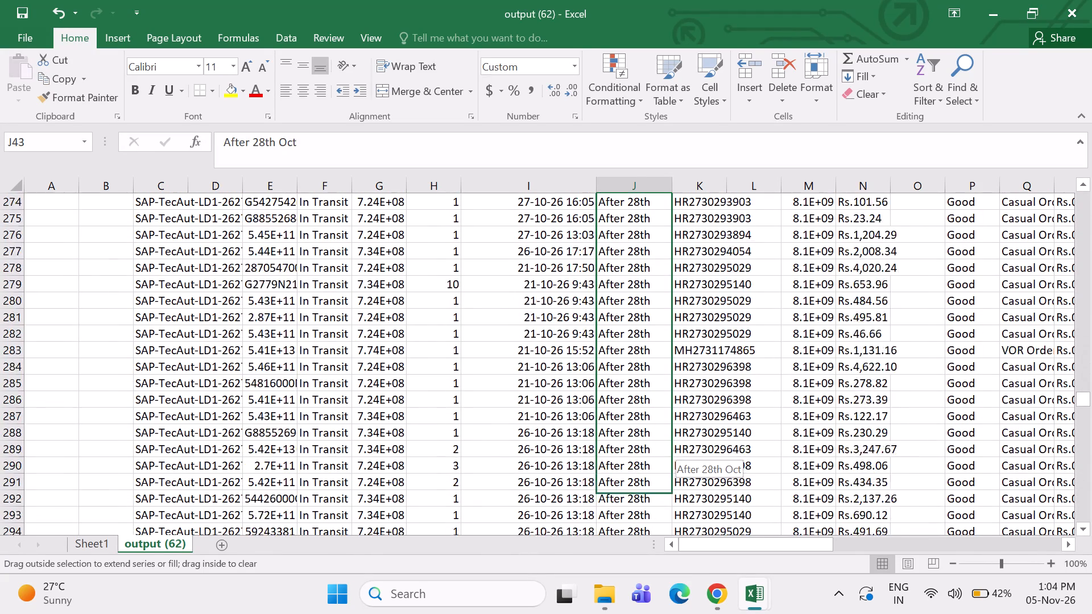
drag(677, 601, 676, 572)
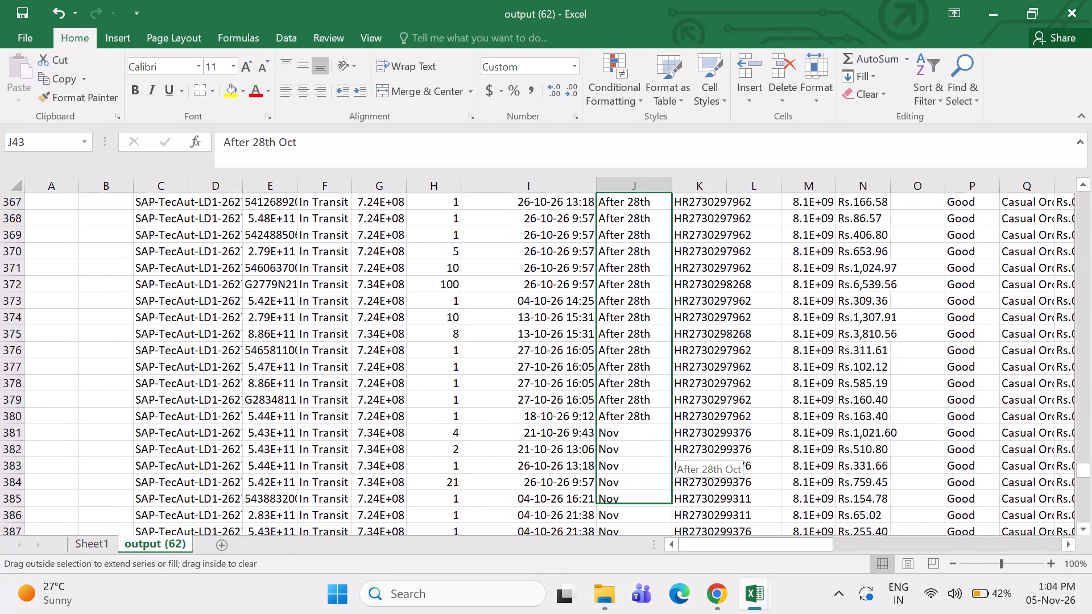
drag(676, 572, 652, 175)
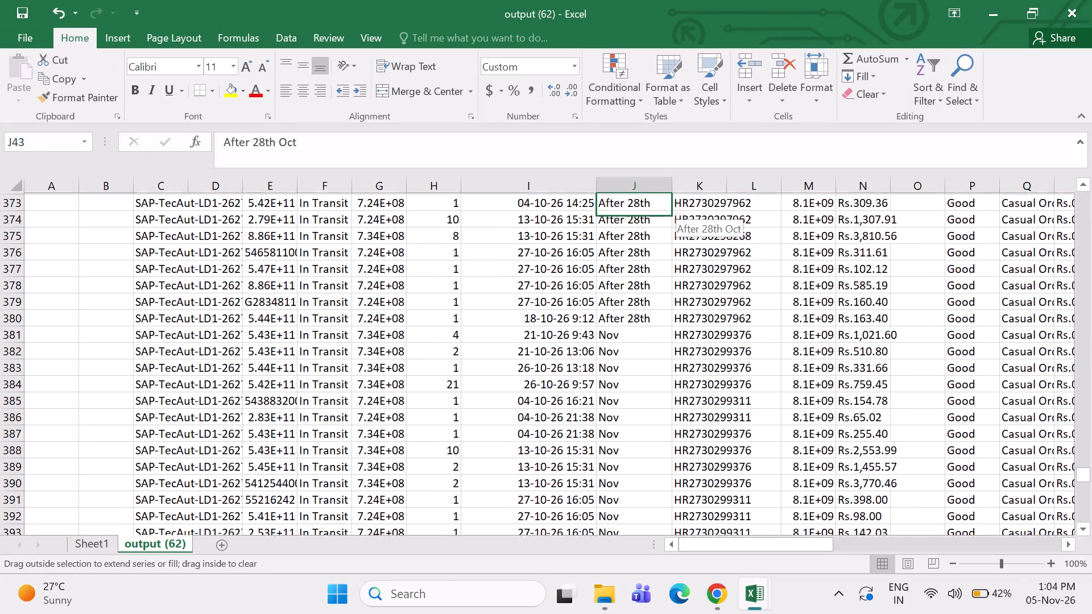
drag(652, 175, 655, 405)
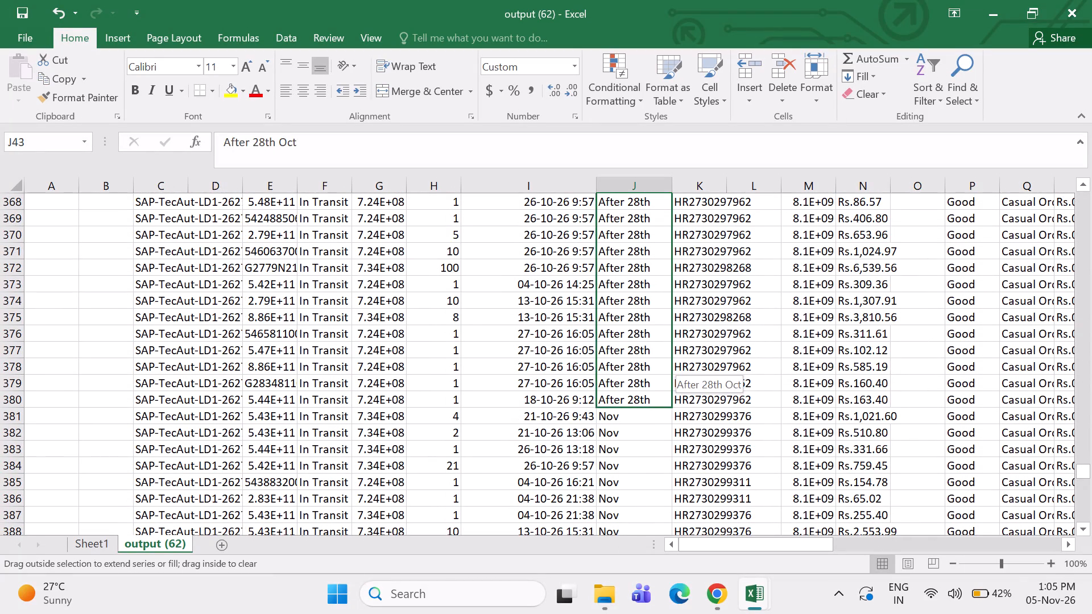
drag(655, 405, 637, 40)
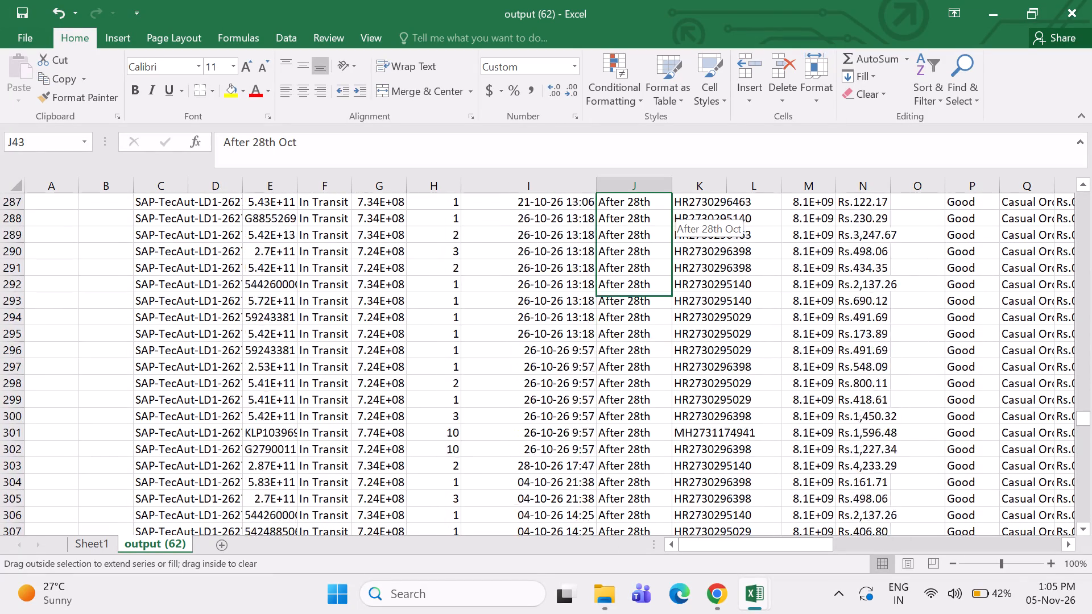
drag(637, 40, 630, 142)
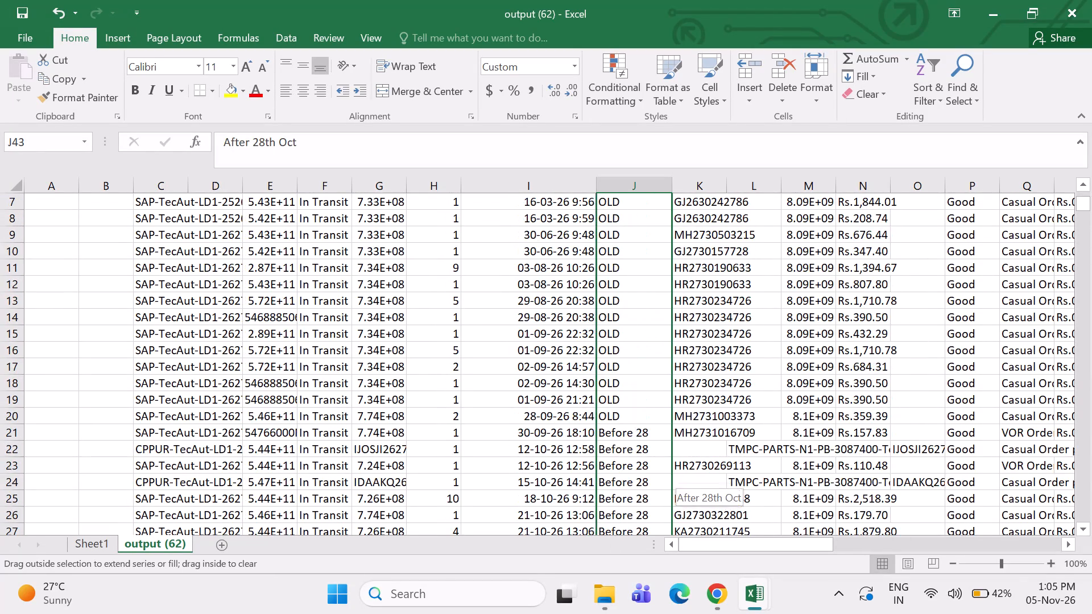
drag(630, 142, 656, 555)
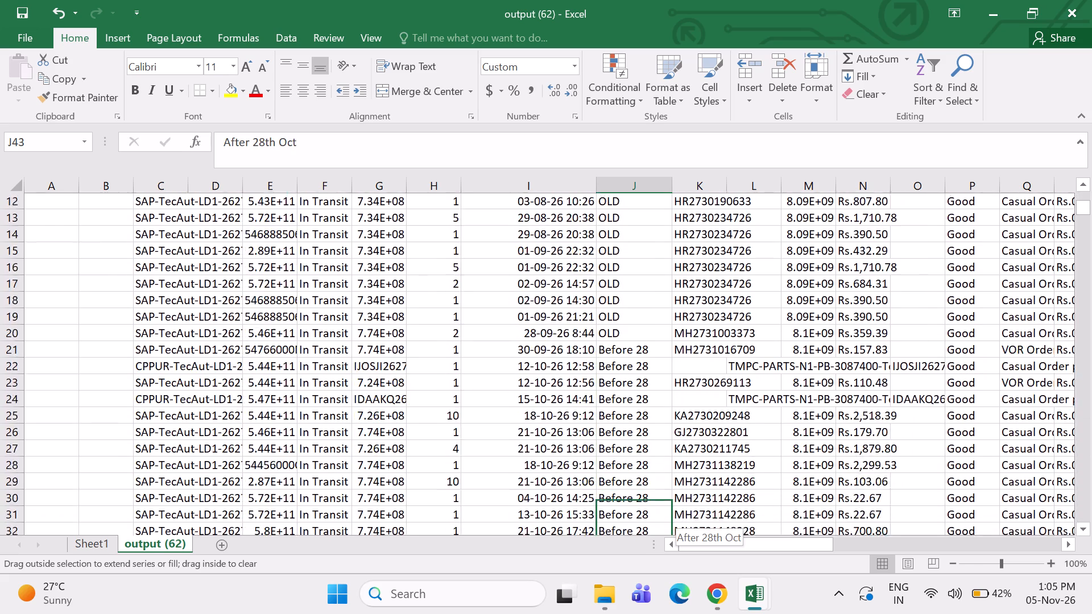
drag(656, 555, 647, 598)
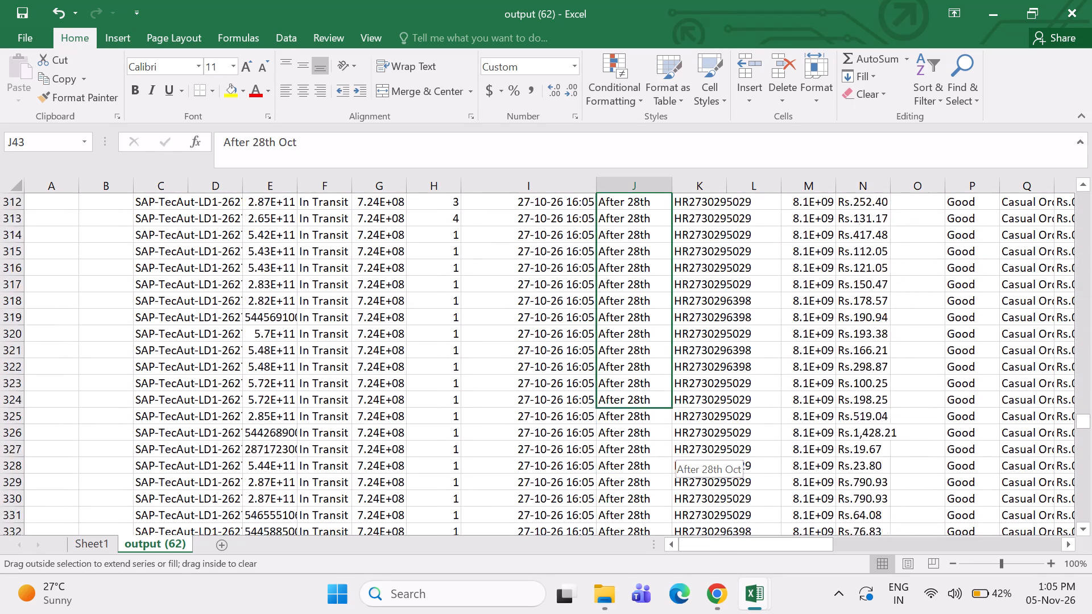
drag(647, 598, 628, 553)
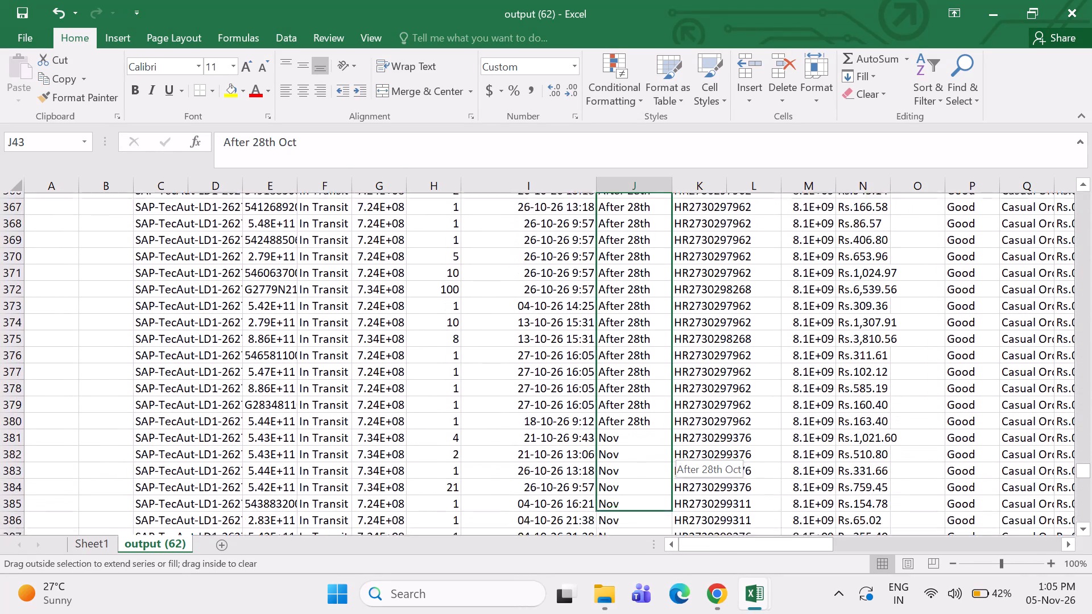
drag(628, 553, 624, 389)
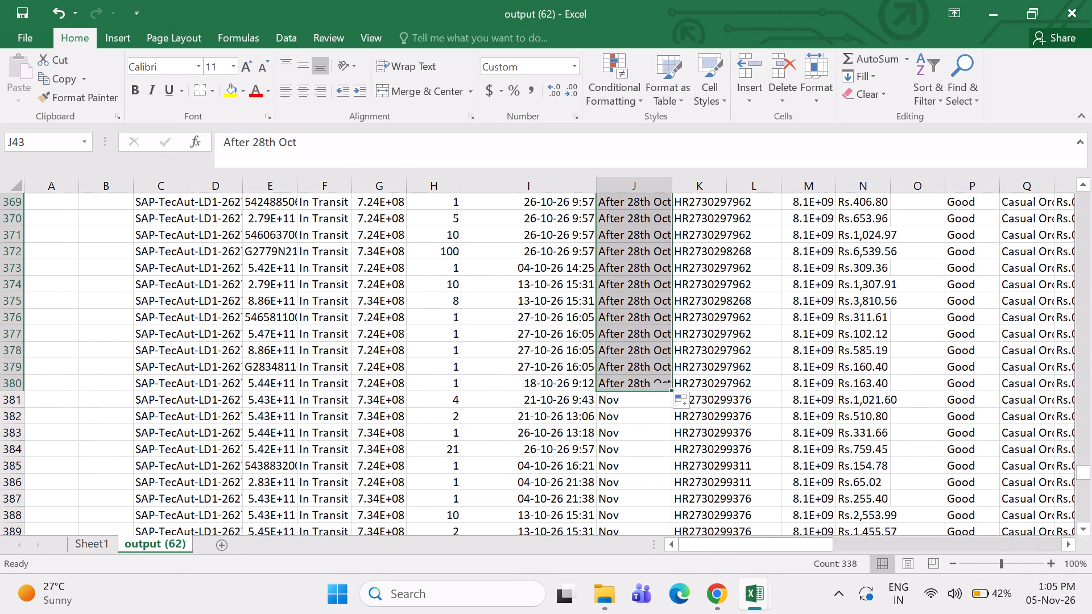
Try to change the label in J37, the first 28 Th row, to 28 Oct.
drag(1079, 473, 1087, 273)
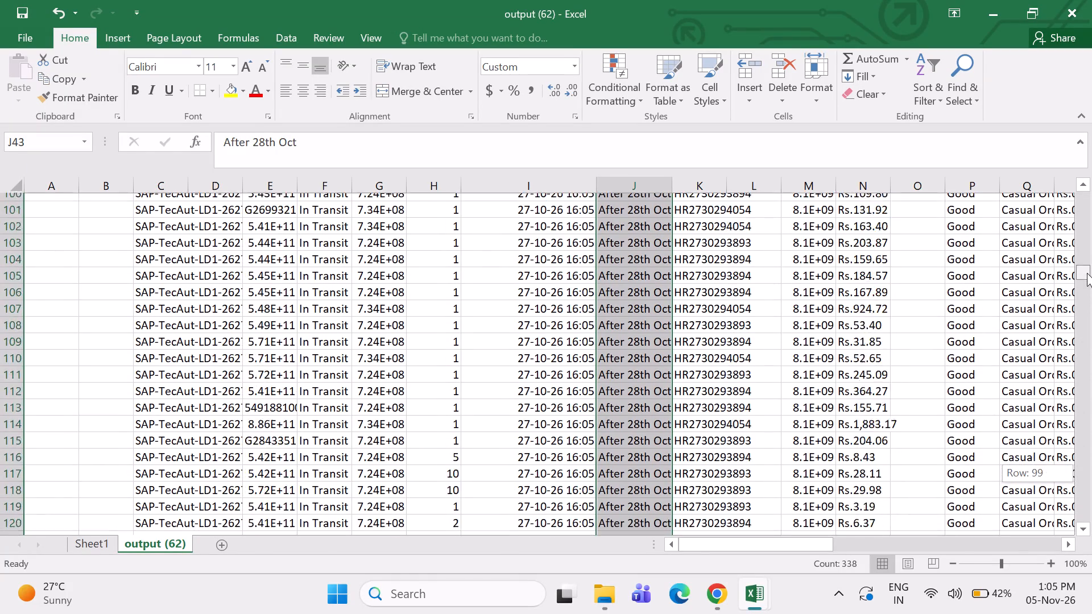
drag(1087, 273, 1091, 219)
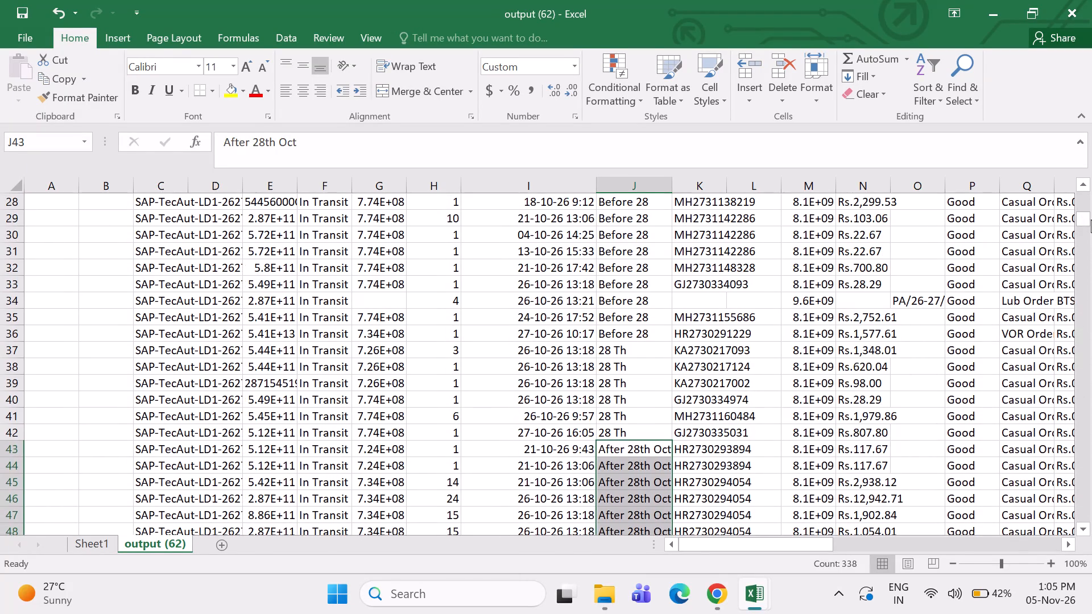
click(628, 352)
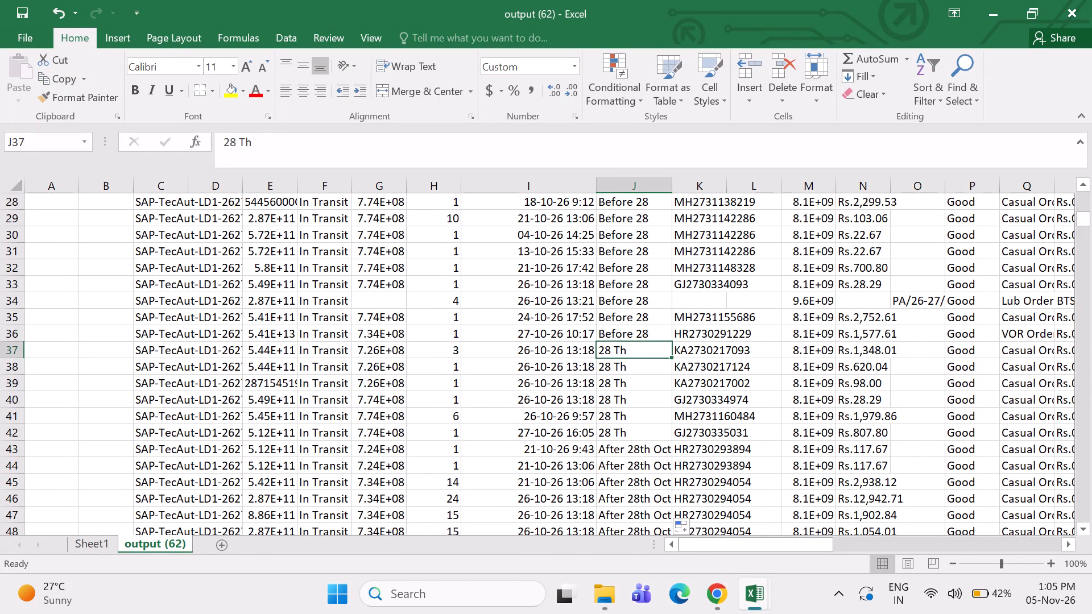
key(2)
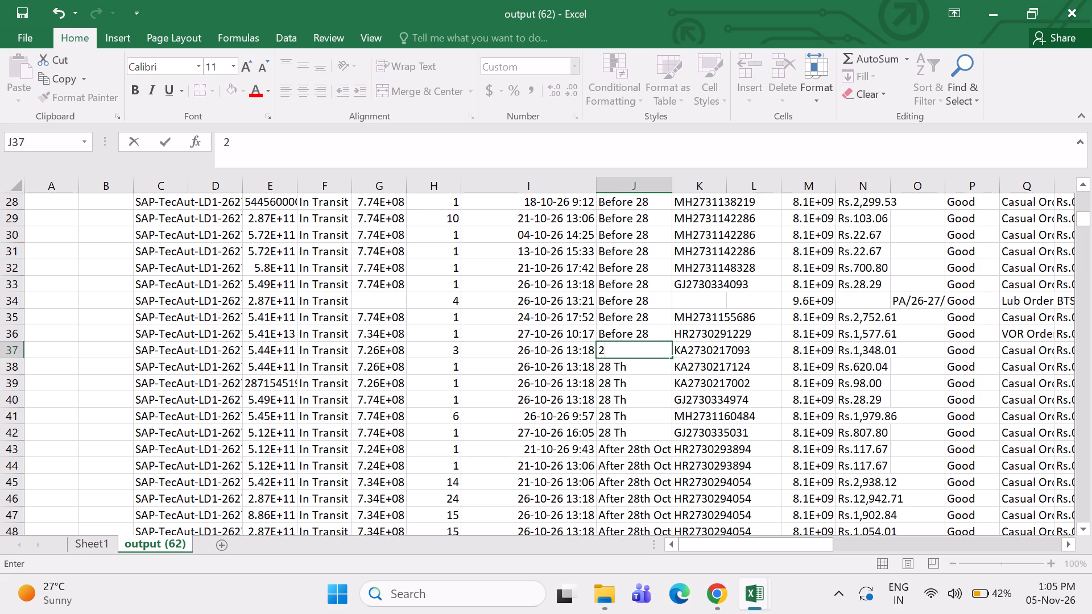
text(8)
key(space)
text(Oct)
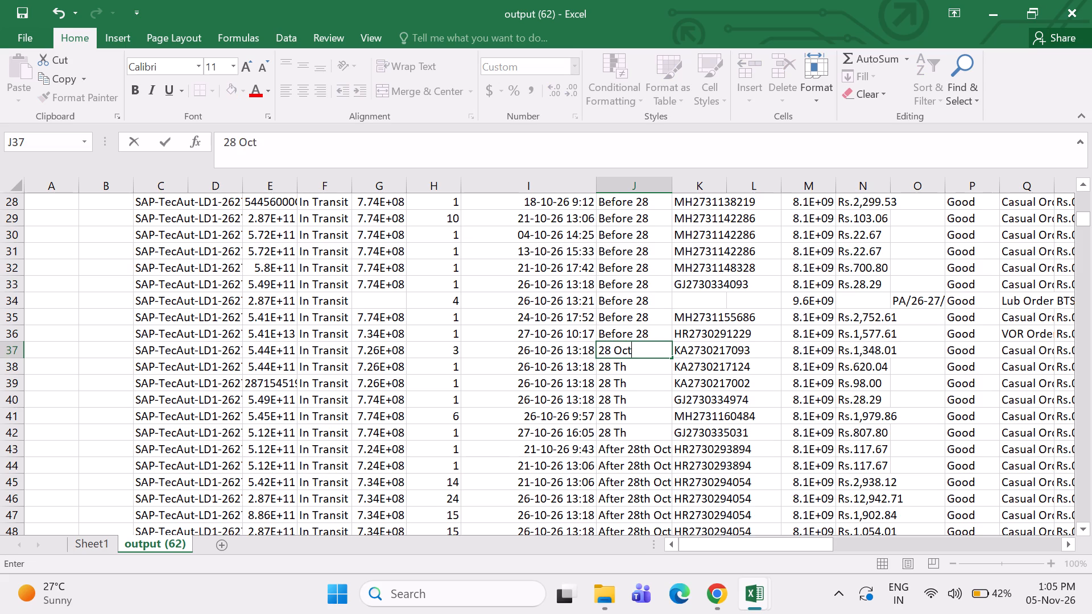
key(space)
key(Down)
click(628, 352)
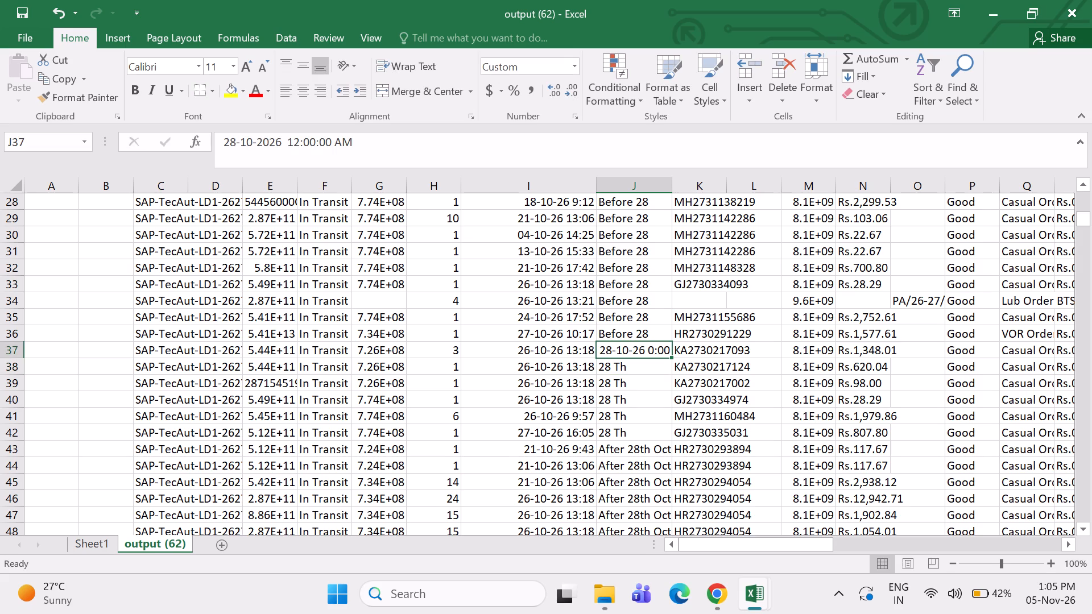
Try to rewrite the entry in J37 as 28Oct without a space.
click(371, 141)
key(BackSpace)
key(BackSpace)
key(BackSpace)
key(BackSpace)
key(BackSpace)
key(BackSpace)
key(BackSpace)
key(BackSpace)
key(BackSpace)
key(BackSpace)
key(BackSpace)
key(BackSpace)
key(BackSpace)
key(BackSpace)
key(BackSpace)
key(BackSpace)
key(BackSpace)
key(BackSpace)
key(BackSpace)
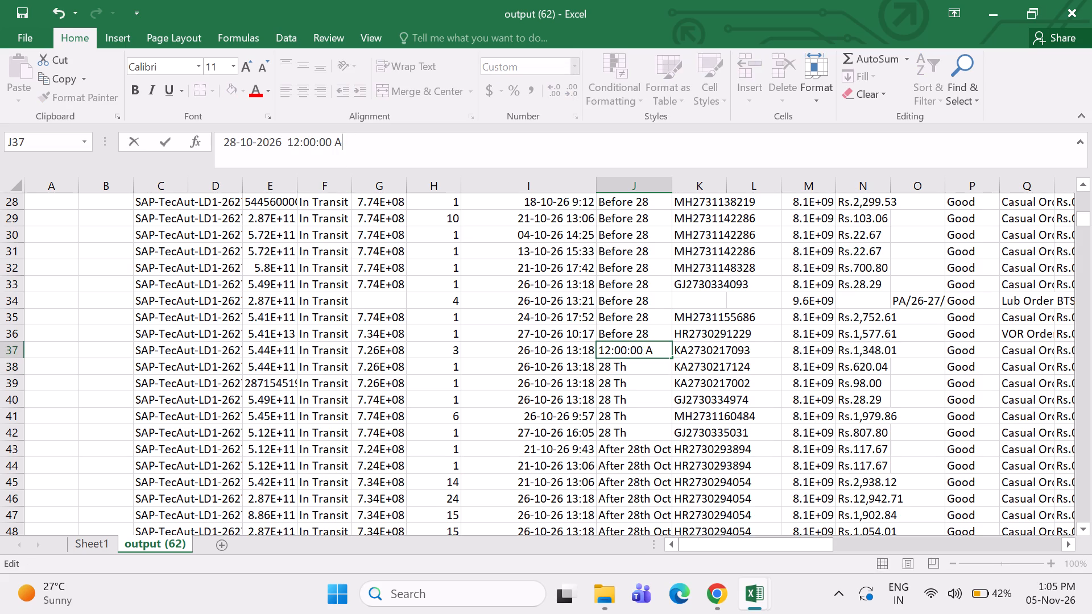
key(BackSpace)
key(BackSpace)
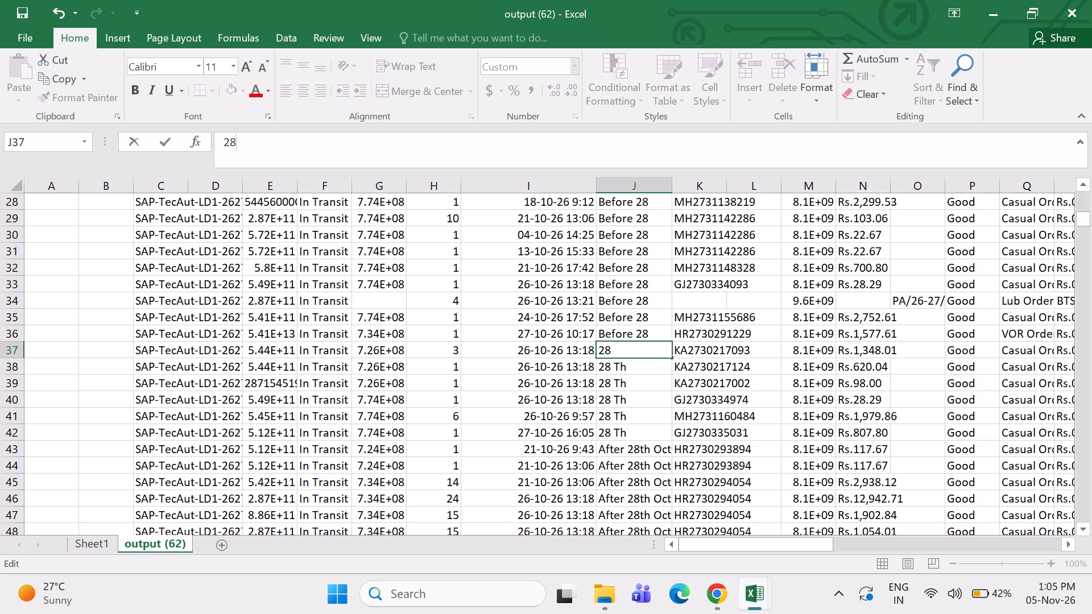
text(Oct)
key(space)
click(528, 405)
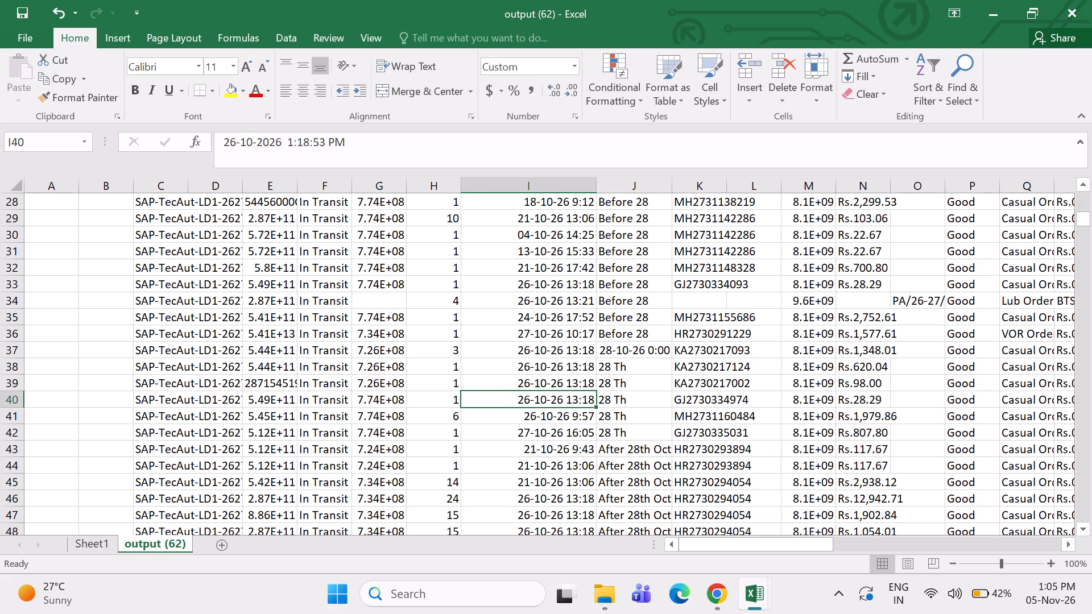
Clear J37 and enter the label 28 0ct, spelled with a zero instead of the letter O.
click(617, 347)
key(Delete)
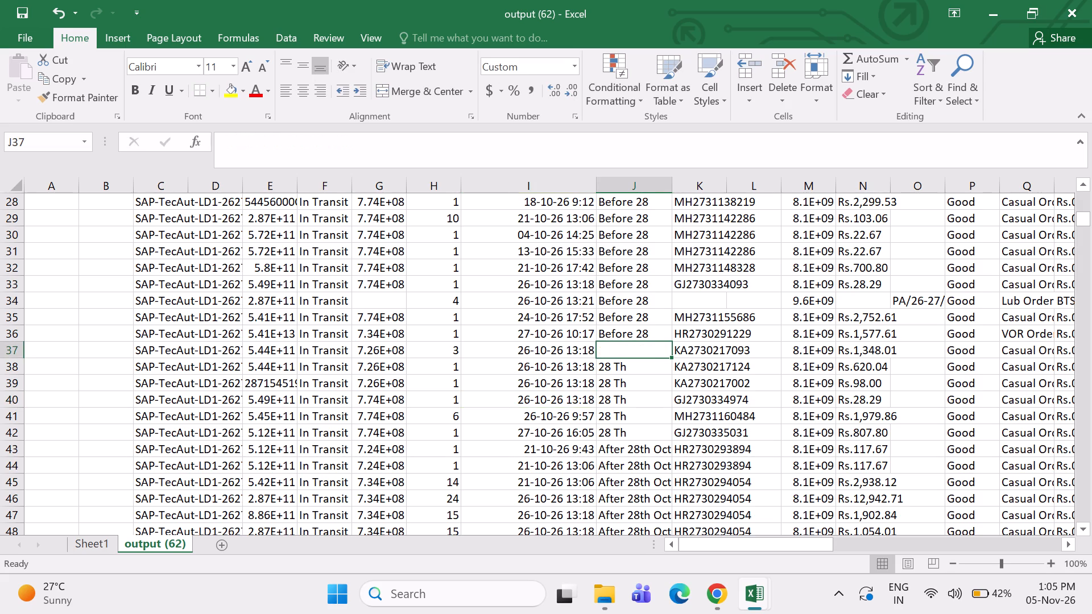
text(28)
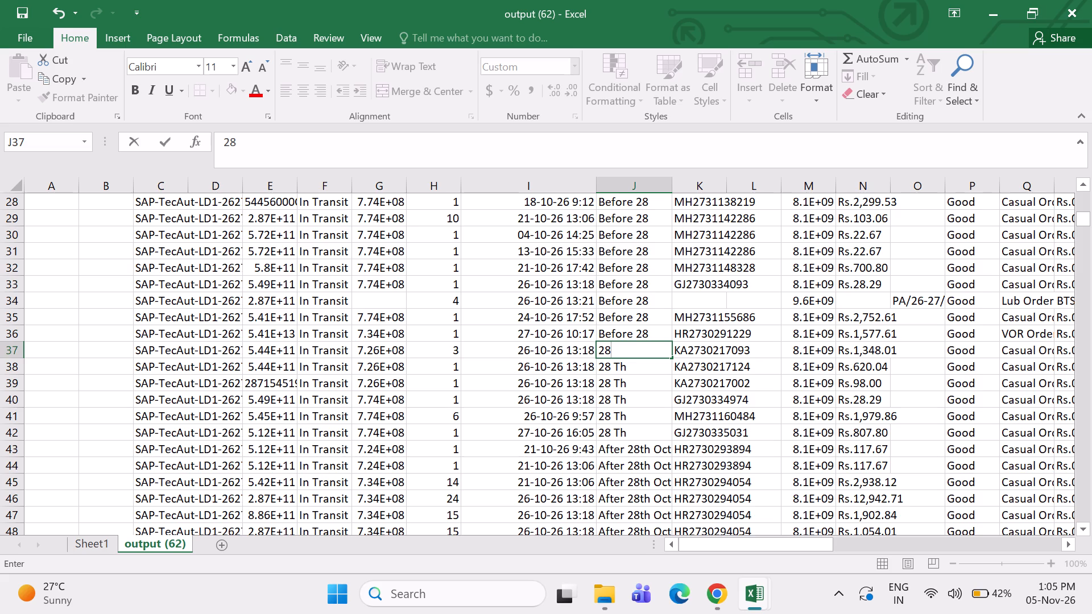
text(0C)
key(BackSpace)
key(t)
key(y)
key(BackSpace)
key(t)
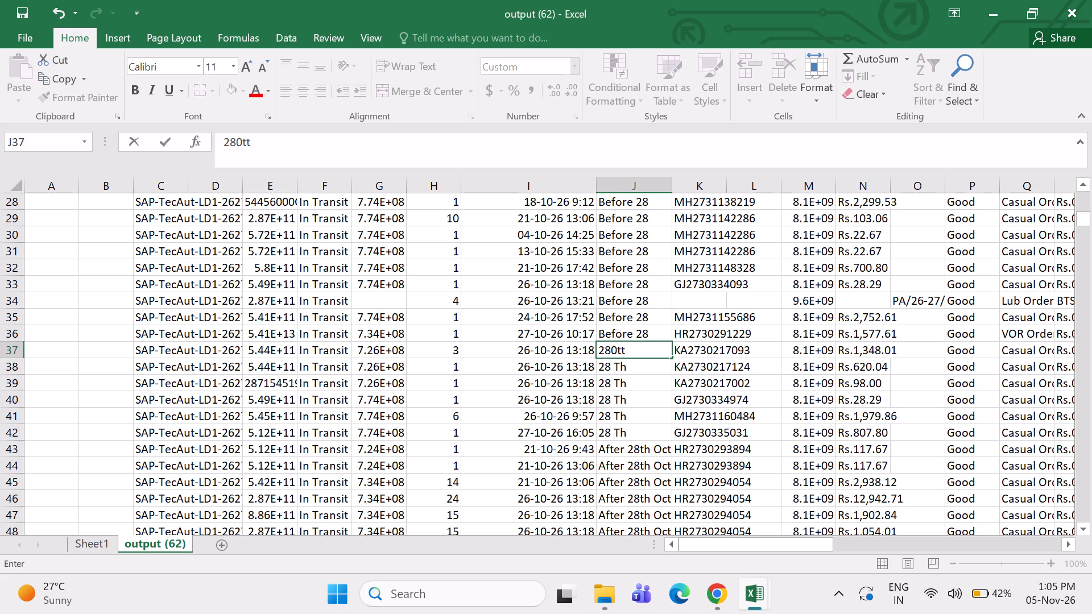
click(611, 350)
key(space)
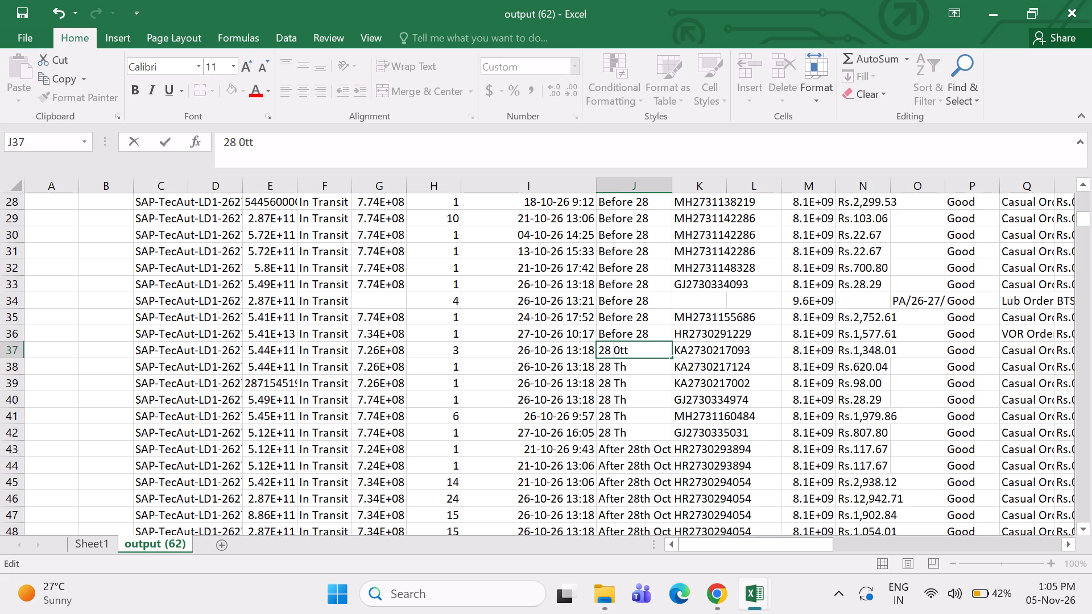
click(640, 352)
key(BackSpace)
key(BackSpace)
text(ct)
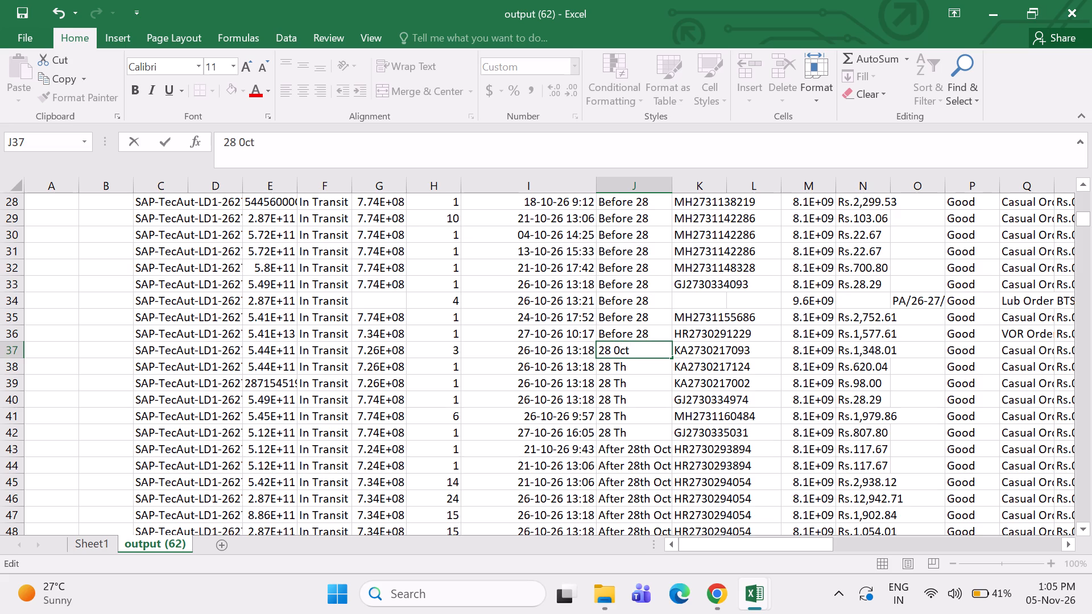
click(642, 393)
Copy the 28 0ct label from J37 into J38:J39, then fill it down to J42, replacing the 28 Th labels.
click(634, 346)
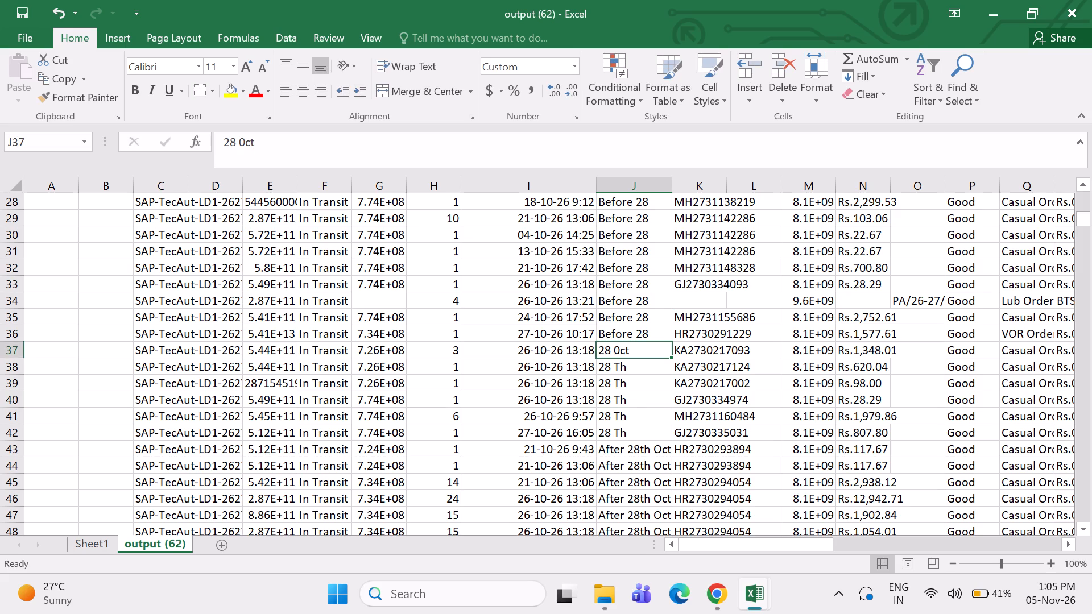
key(ctrl+c)
key(Down)
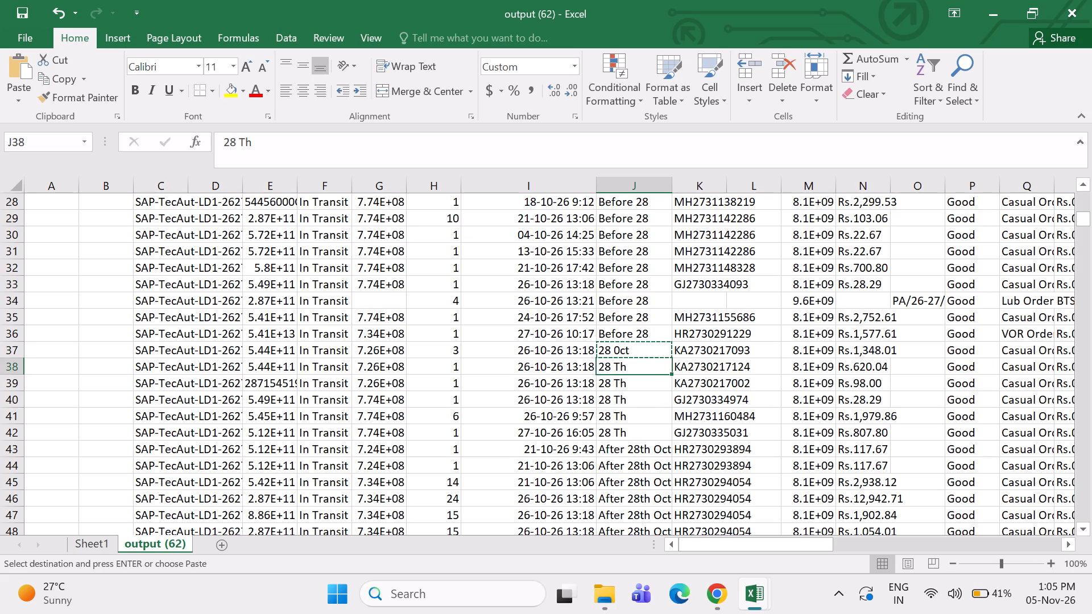
key(ctrl+v)
key(Down)
key(ctrl+v)
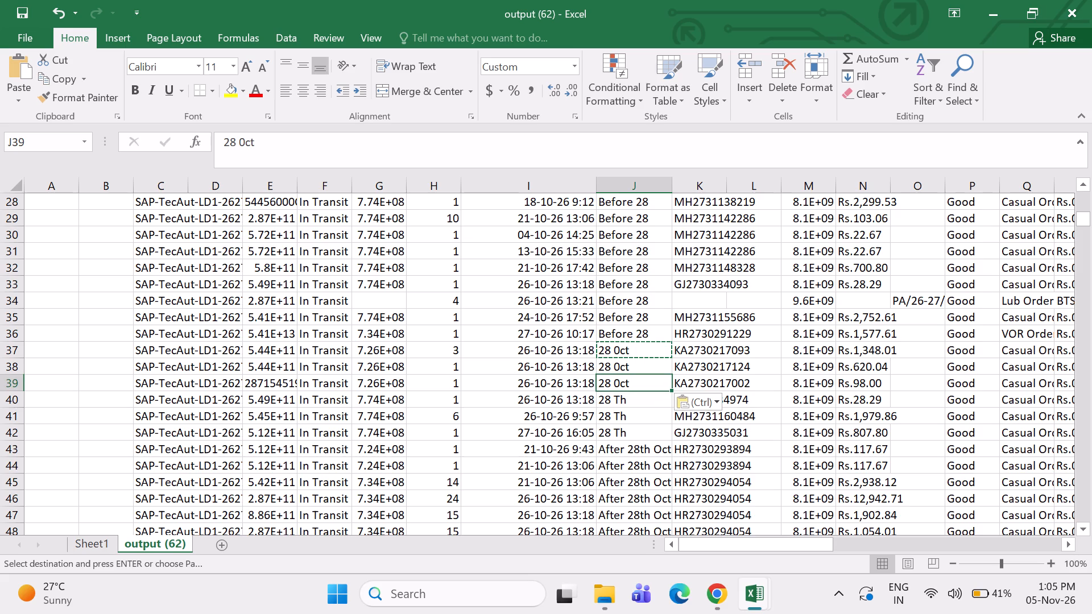
drag(639, 349, 643, 389)
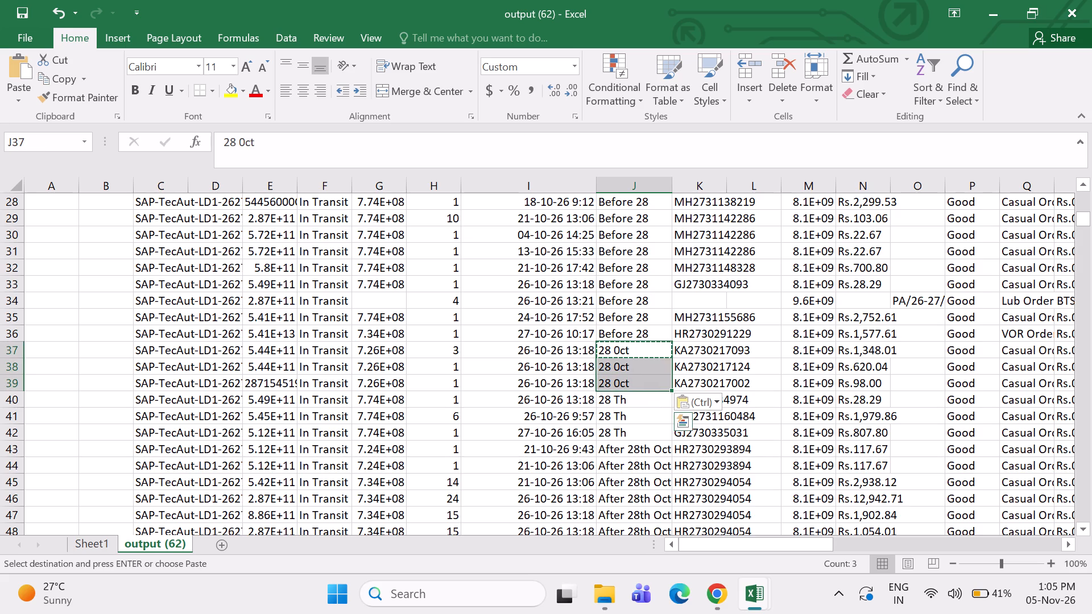
drag(673, 389, 667, 441)
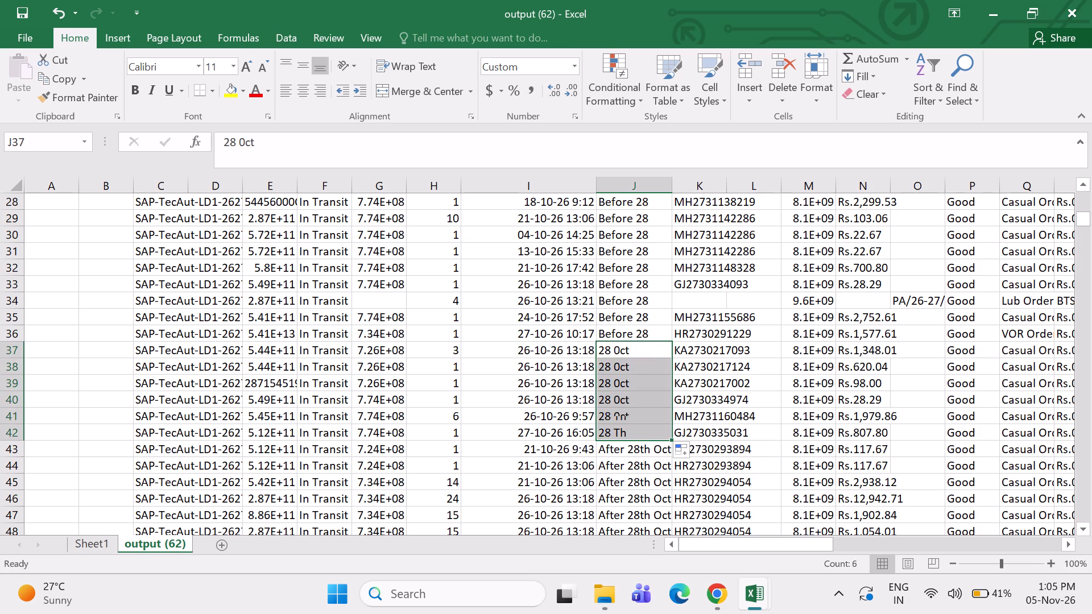
Change the label in J21, the first Before 28 row, to Before 28 Oct.
click(637, 334)
key(Up)
key(Up)
key(Up)
key(Up)
key(Up)
key(Up)
key(Up)
key(Up)
key(Up)
key(Up)
key(Up)
key(Up)
key(Up)
key(Up)
key(Up)
key(Up)
key(Up)
key(Up)
key(Up)
key(Up)
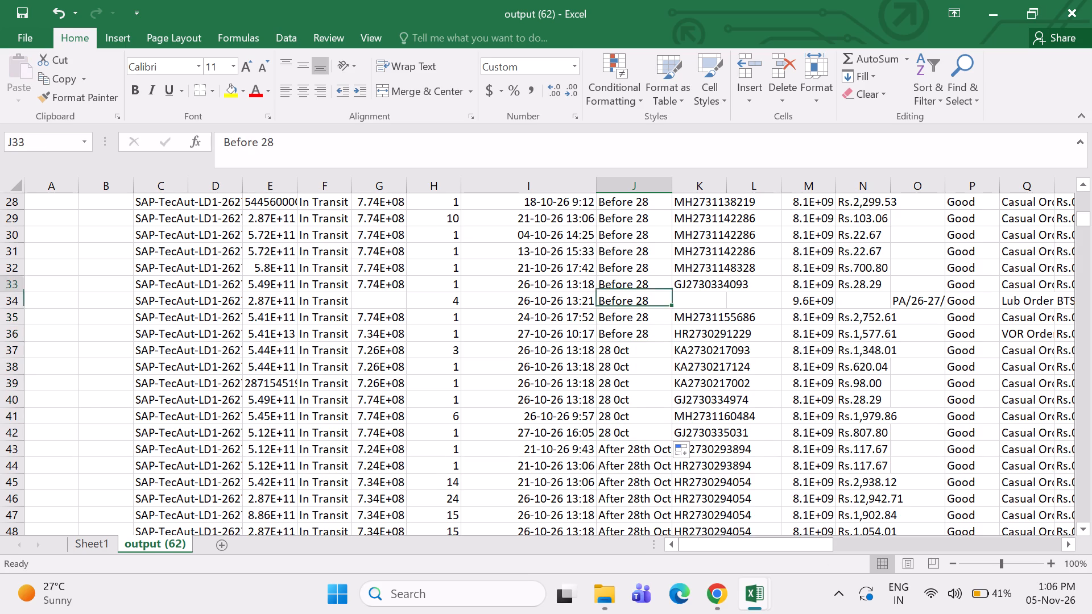
key(Down)
key(Down)
key(Down)
key(Down)
key(Down)
key(Down)
key(Down)
key(Down)
key(Down)
key(Down)
key(Down)
key(Down)
key(Down)
key(Down)
key(Down)
key(Down)
key(Down)
key(Down)
key(Down)
key(Down)
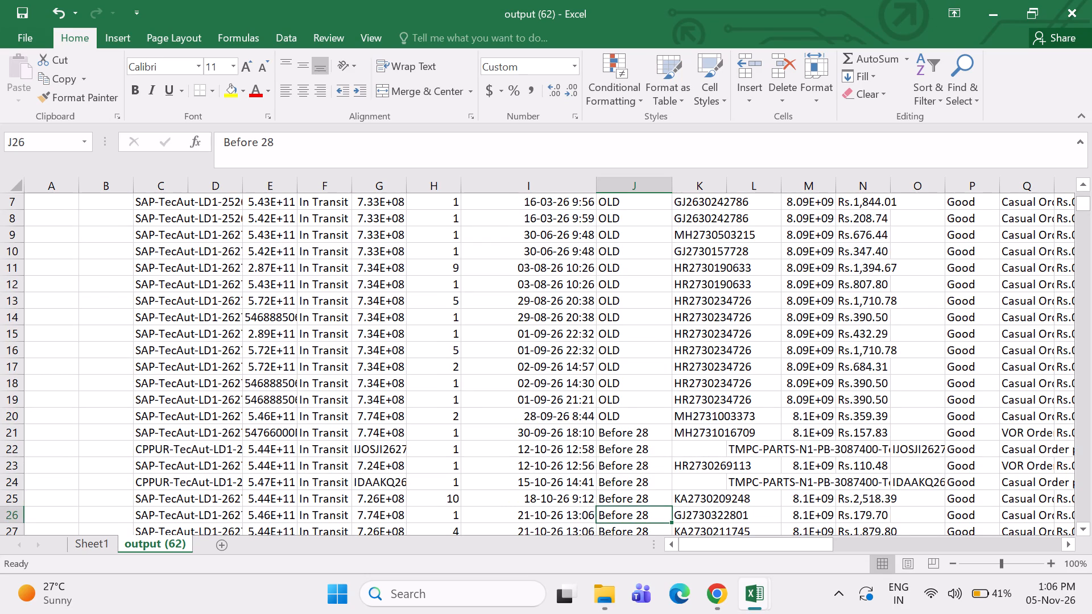
double_click(654, 432)
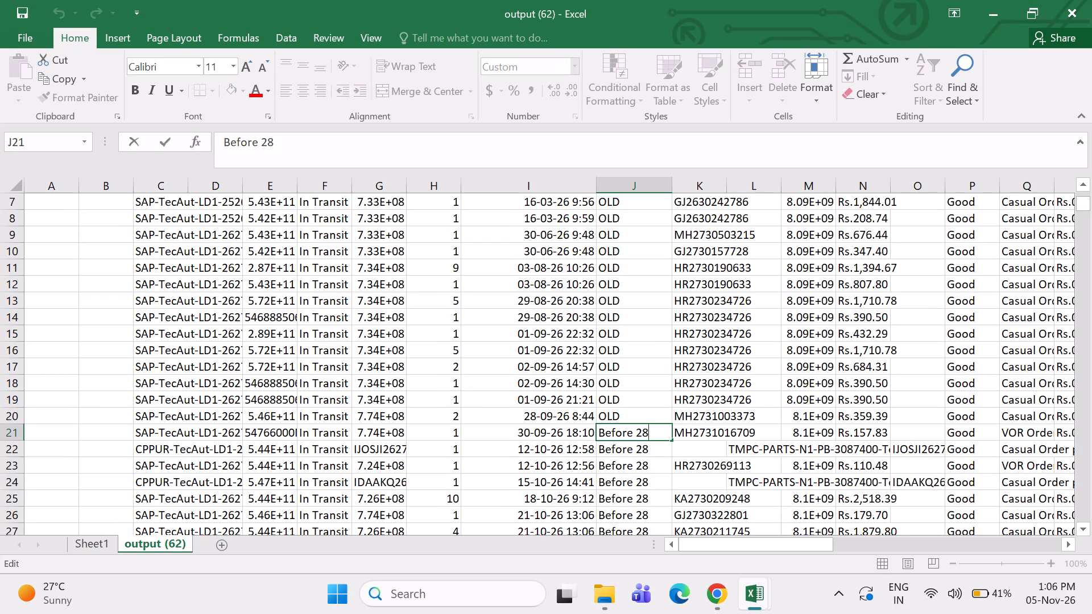
key(space)
text(Oct)
key(Down)
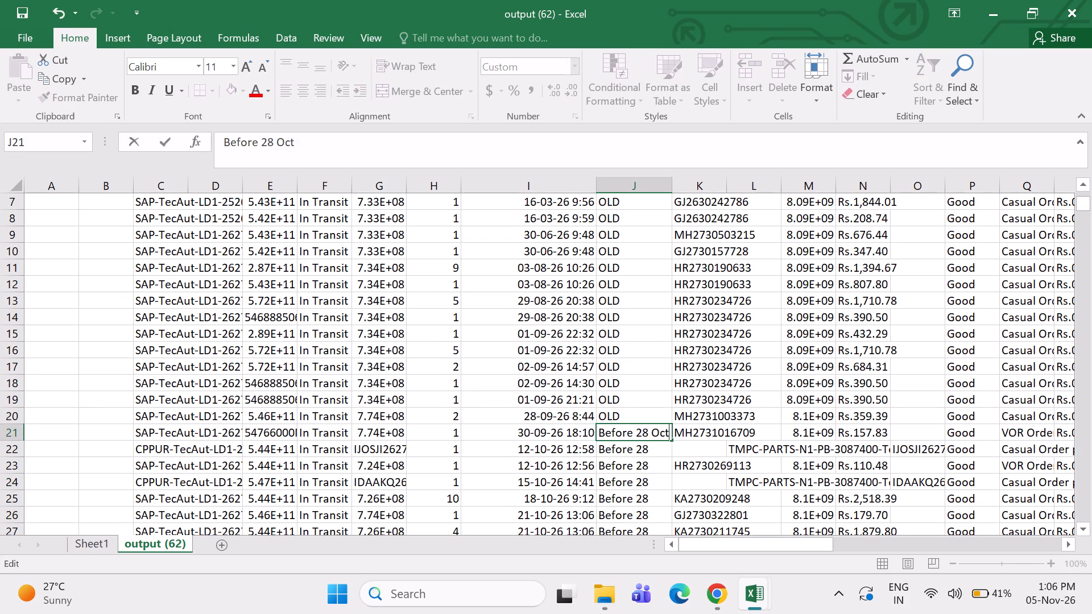
click(647, 472)
Copy the Before 28 Oct label from J21 into J22 and fill it down to J36, stopping before the 28 0ct rows.
click(651, 427)
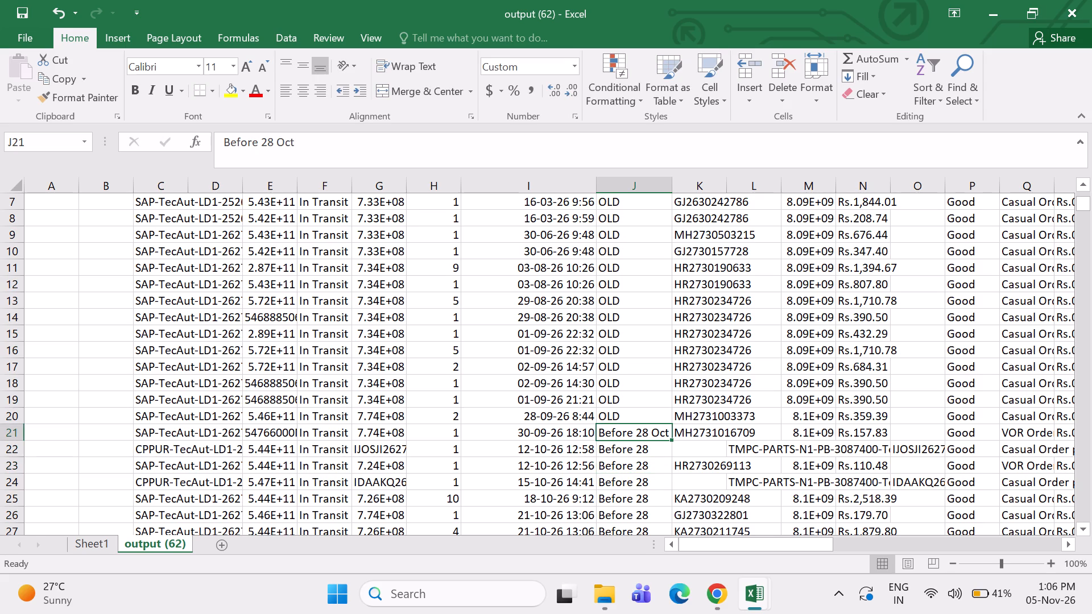
key(ctrl+v)
key(ctrl+c)
key(Down)
key(ctrl+v)
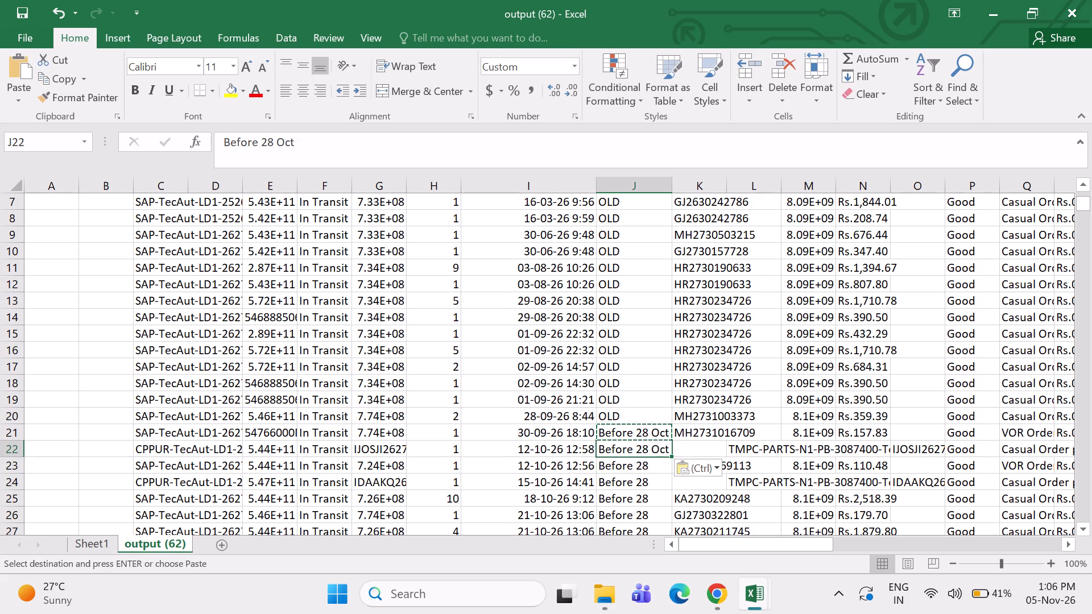
drag(652, 427, 657, 449)
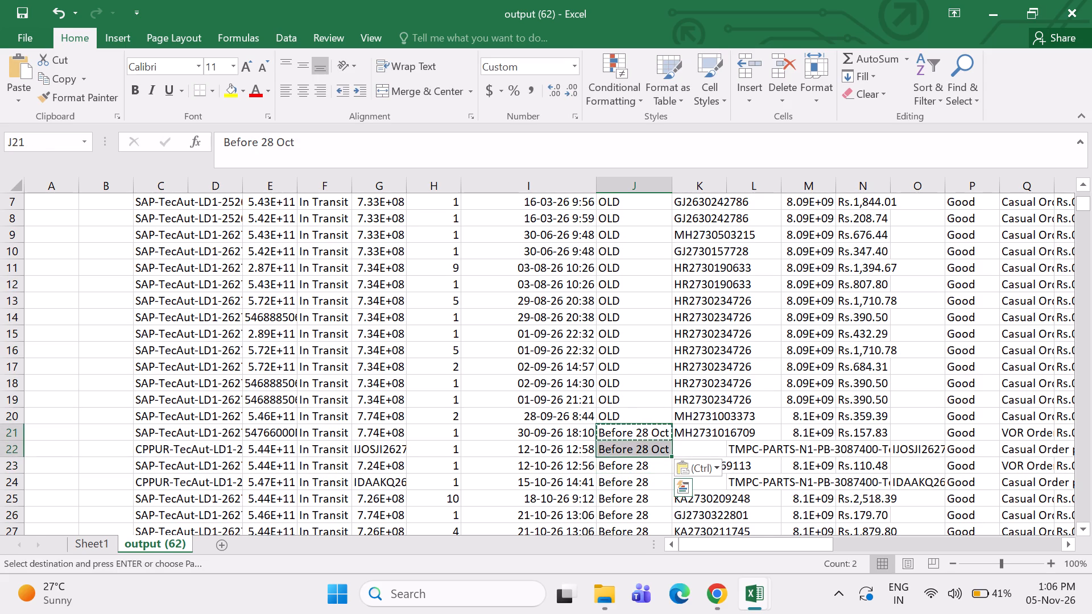
drag(673, 457, 660, 309)
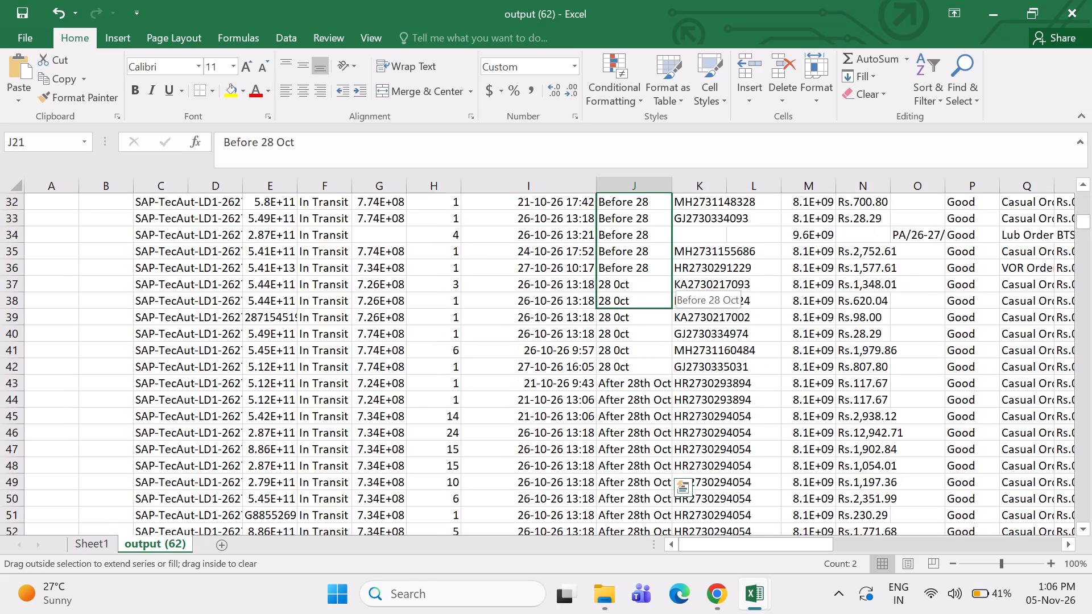
drag(660, 309, 655, 275)
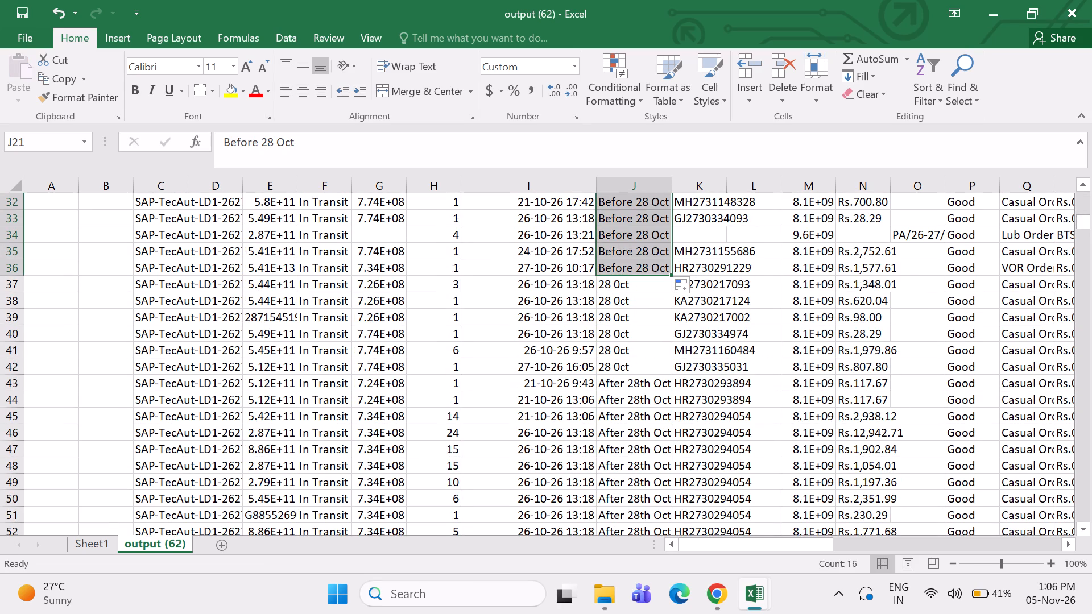
Delete the two CPPUR rows, dated 12-10-26 12:58 and 15-10-26 14:41, from the Before 28 Oct group.
key(Up)
key(Up)
key(Up)
key(Up)
key(Up)
key(Up)
key(Up)
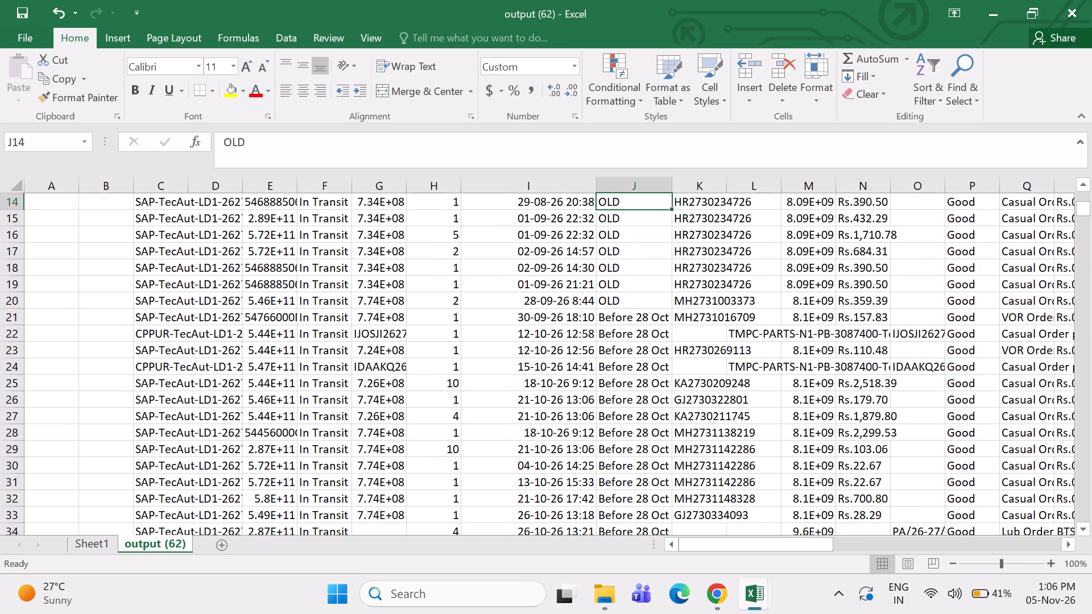
click(1, 335)
right_click(1, 335)
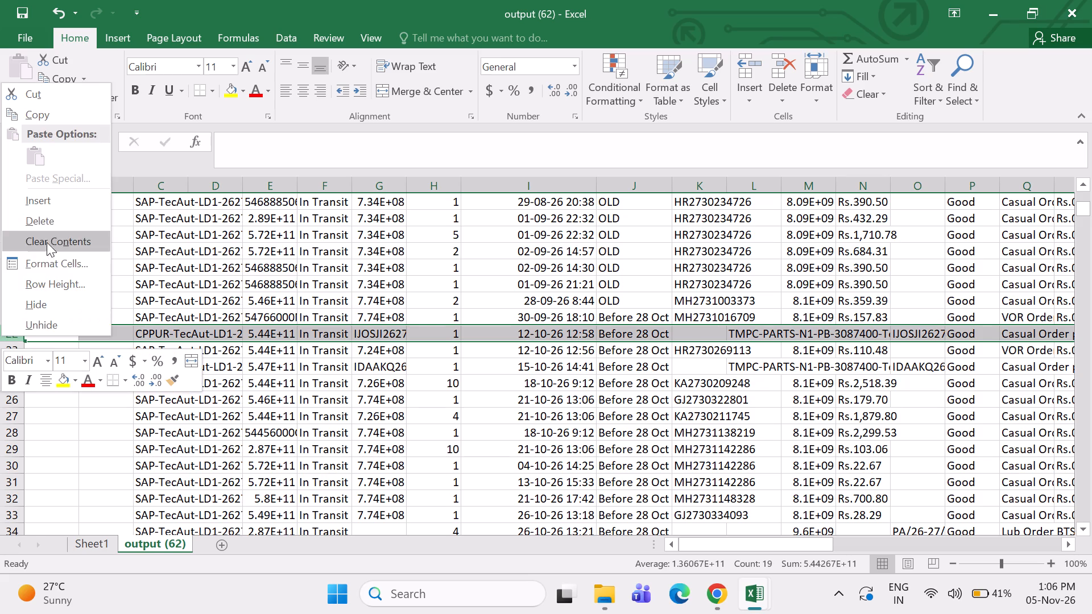
click(45, 222)
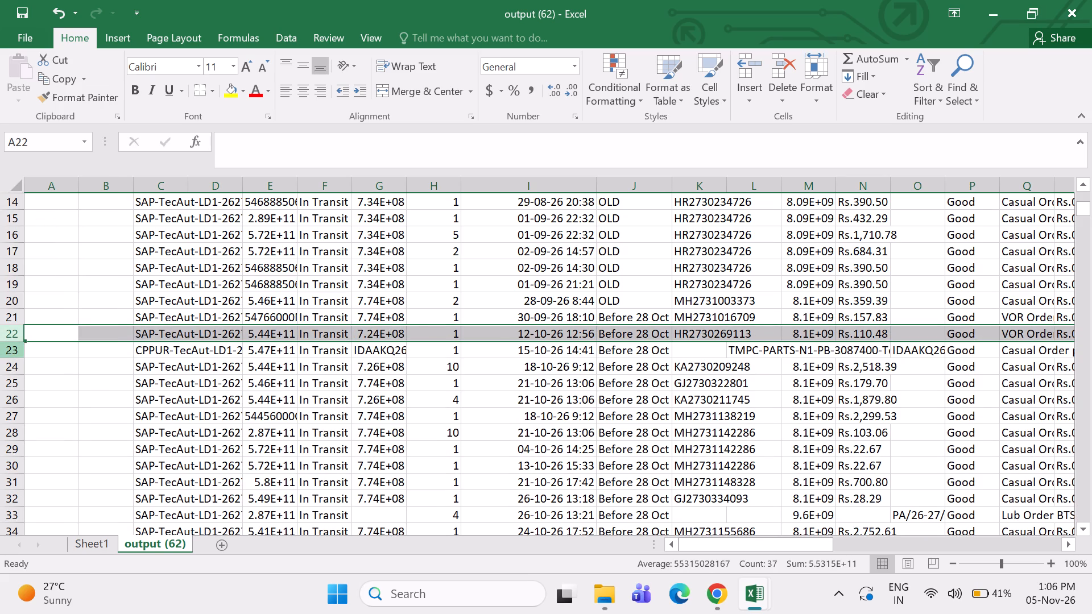
click(16, 353)
right_click(16, 353)
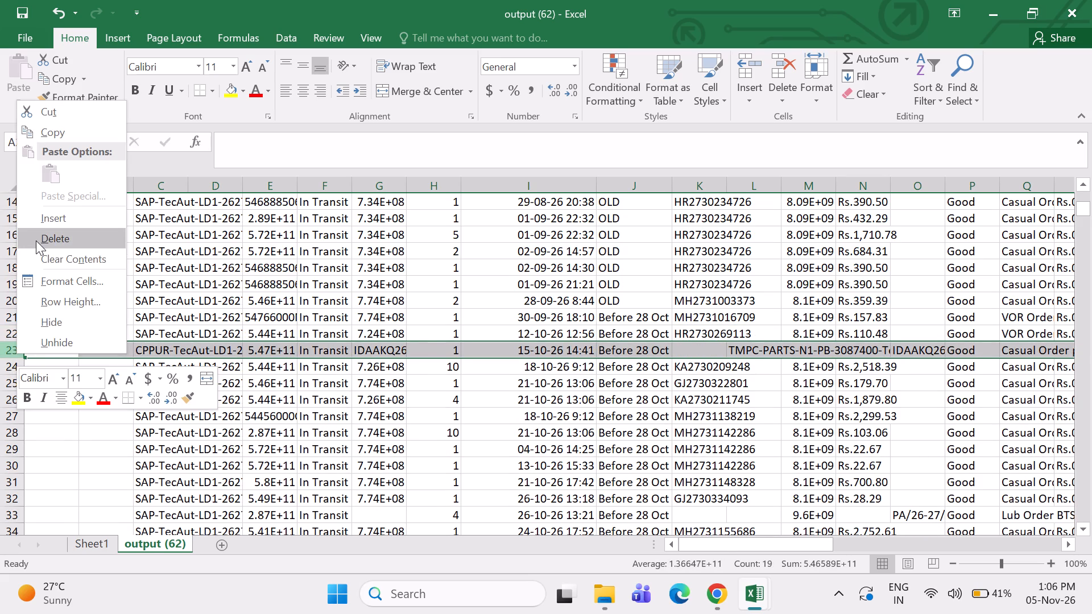
click(36, 240)
Look through the remaining in-transit rows down to about row 73 for other odd entries.
click(246, 462)
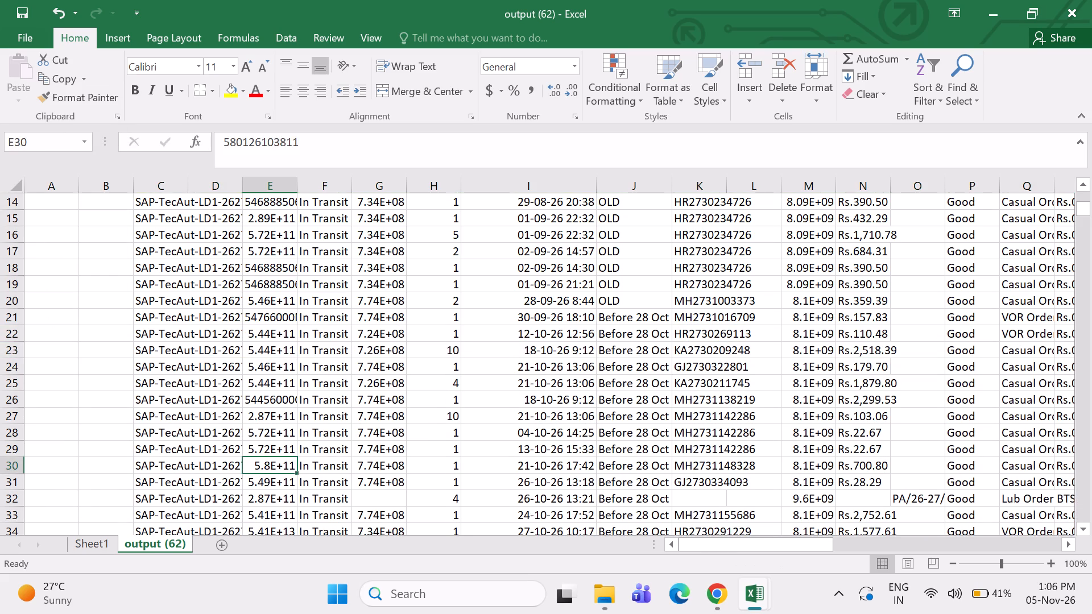
key(Down)
key(Down)
key(Down)
key(Down)
key(Down)
key(Down)
key(Down)
key(Down)
key(Down)
key(Down)
key(Down)
key(Down)
key(Down)
key(Down)
key(Down)
key(Down)
key(Down)
key(Down)
key(Down)
key(Down)
key(Down)
key(Down)
key(Down)
key(Down)
key(Down)
key(Down)
key(Down)
key(Down)
key(Down)
key(Down)
key(Down)
key(Down)
key(Down)
key(Down)
key(Down)
key(Down)
key(Down)
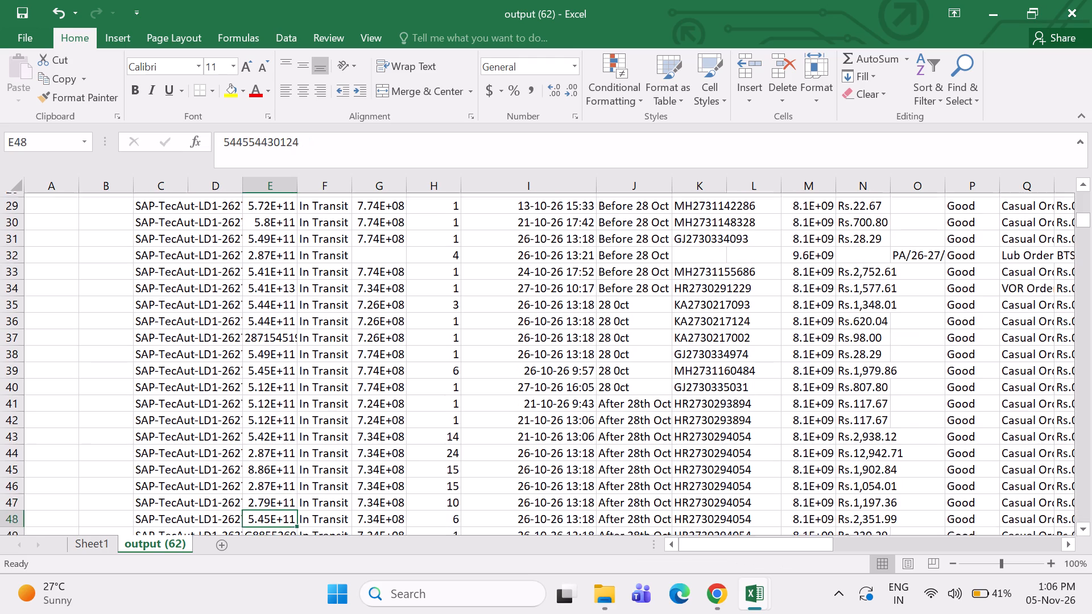
key(Down)
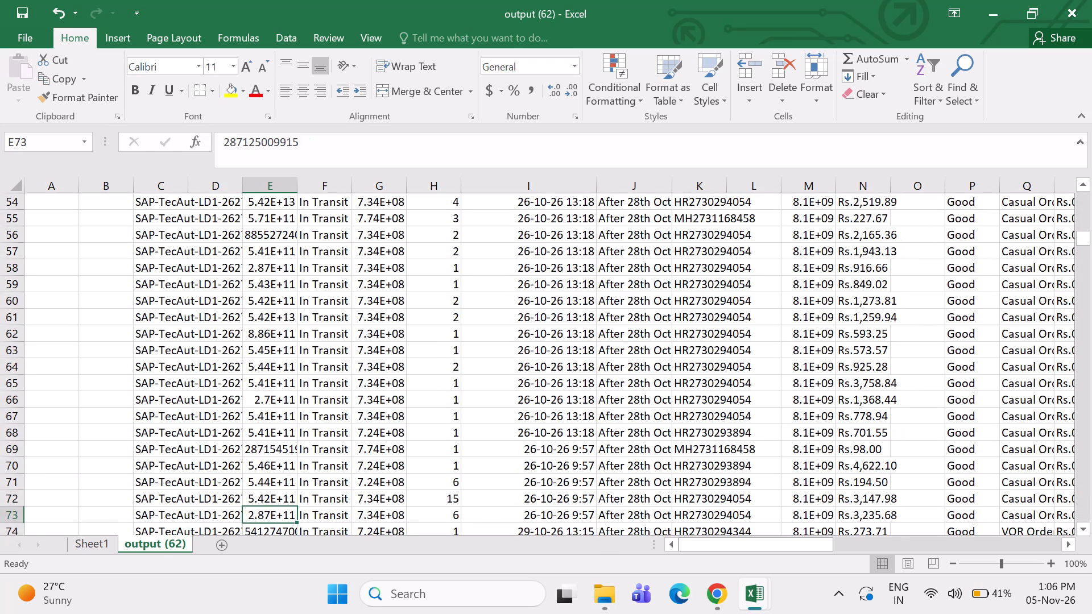
Delete columns A:D that precede the part number column.
drag(227, 182, 0, 213)
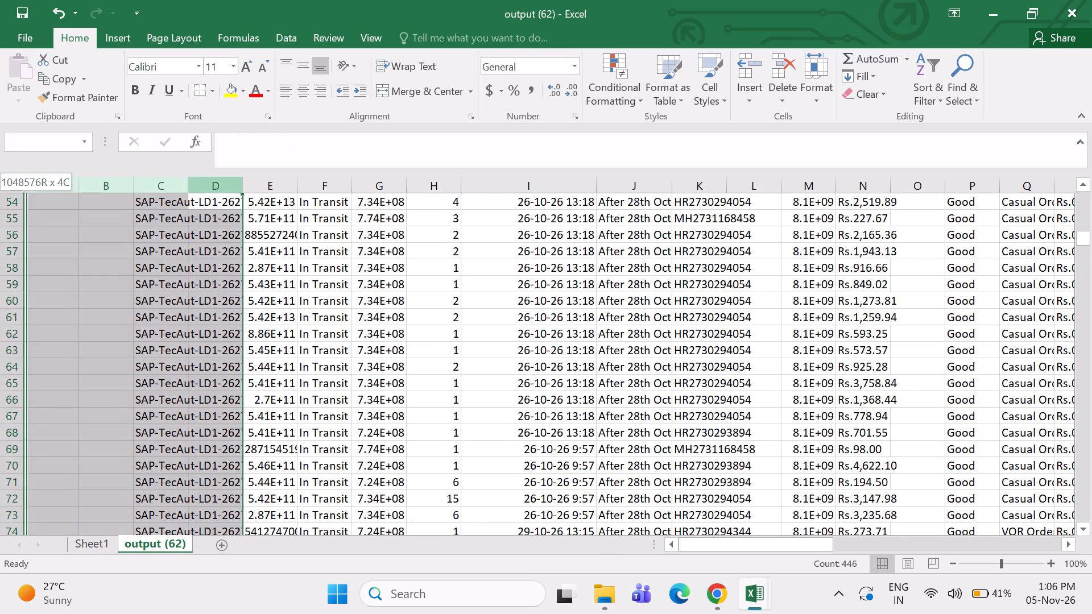
drag(0, 213, 0, 212)
right_click(89, 288)
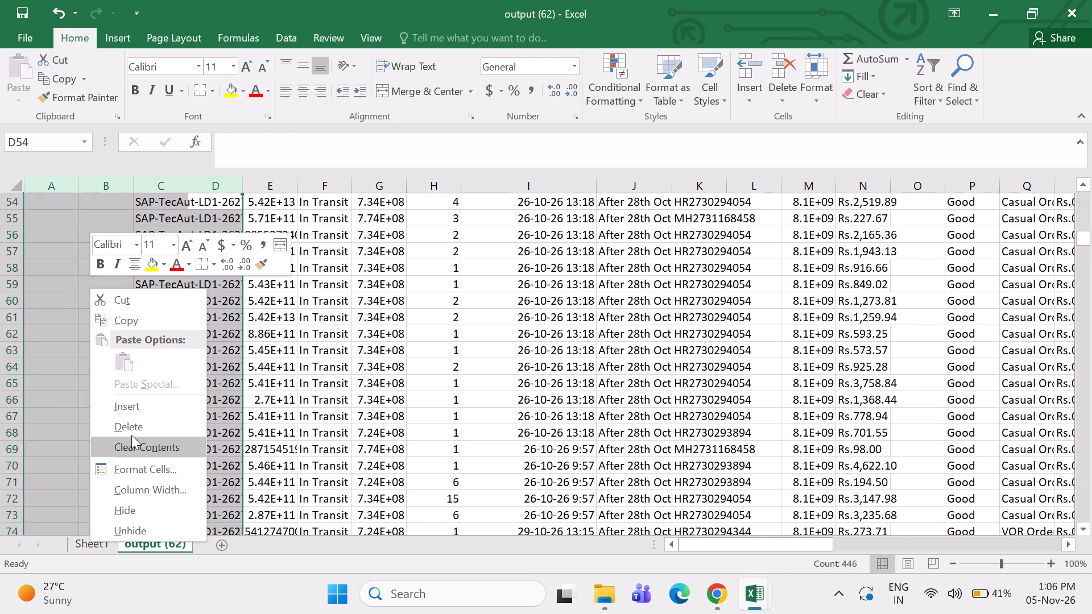
click(131, 430)
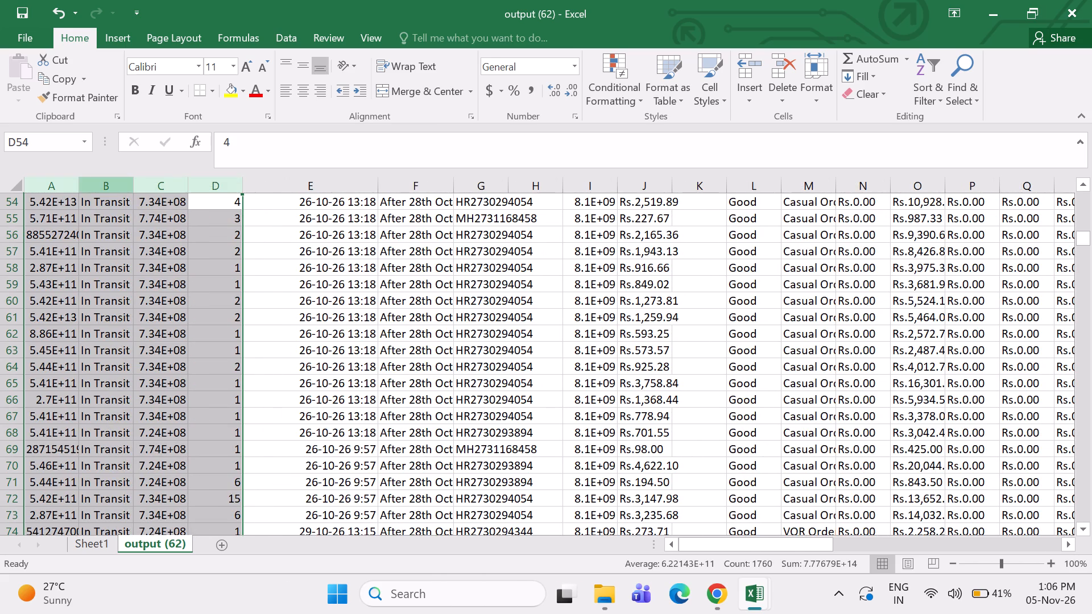
Delete the In Transit status column and autofit the nine-digit number column that takes its place.
click(103, 185)
right_click(103, 185)
click(152, 323)
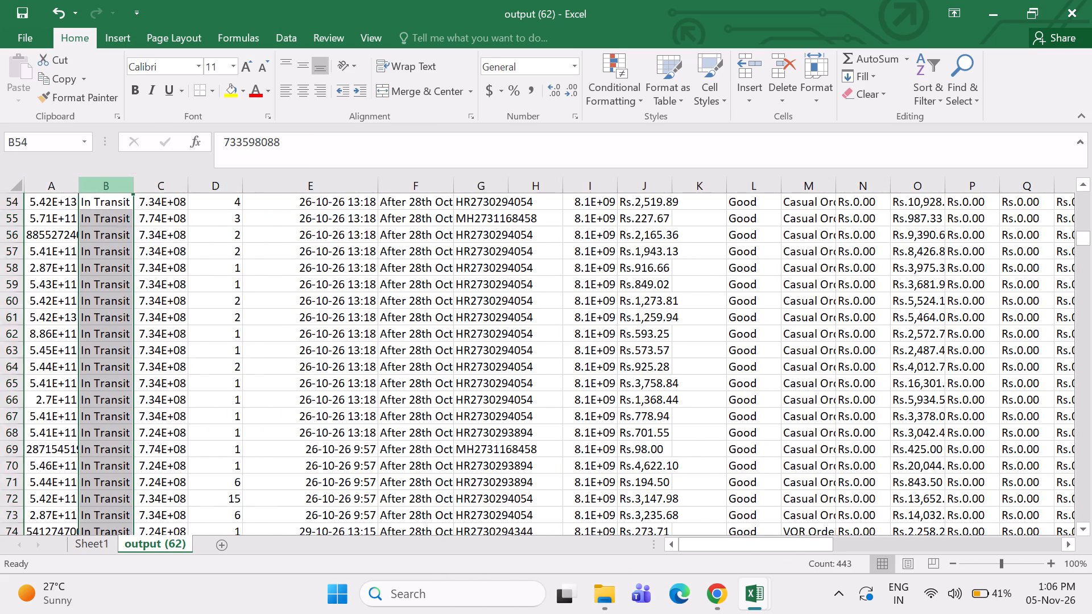
double_click(133, 188)
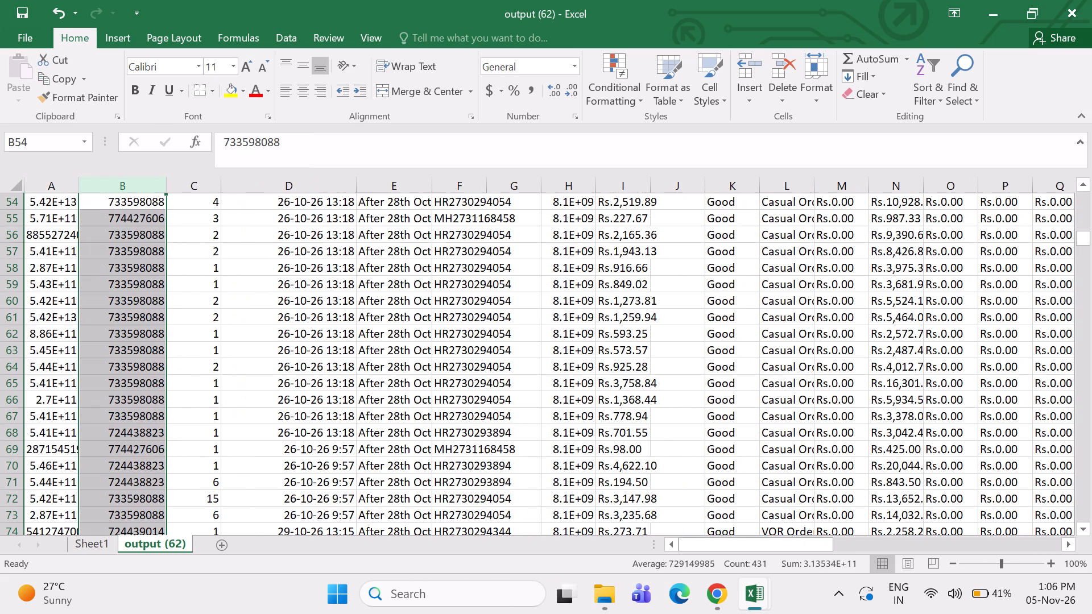
Delete the date-and-time column D, keeping the age labels beside it.
click(287, 183)
right_click(287, 183)
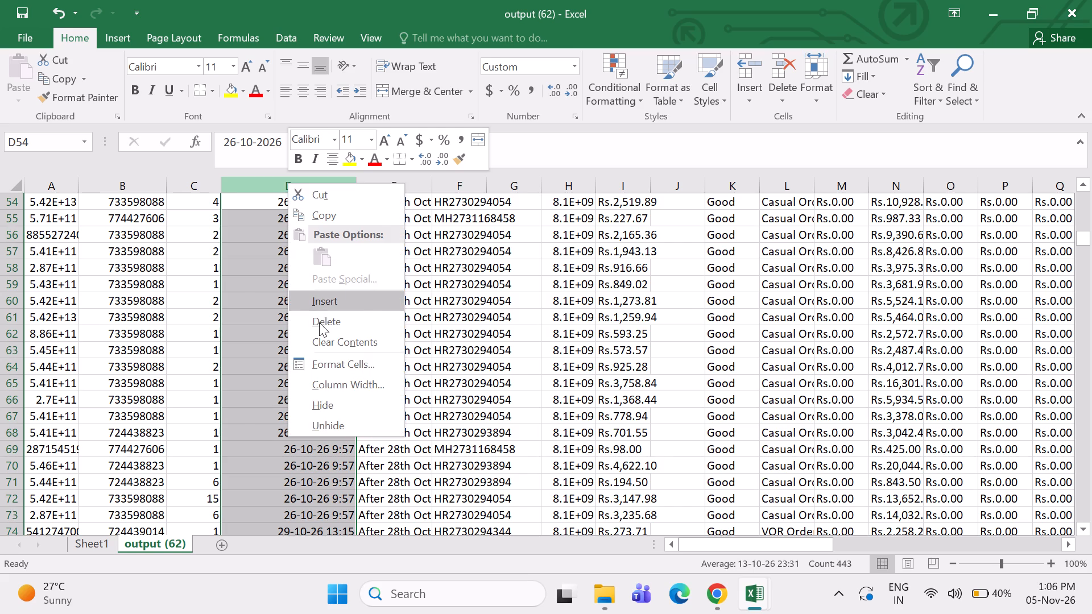
click(319, 322)
Delete columns E:AG after the age labels, repeating the deletion to clear the remaining data columns.
drag(326, 180, 334, 180)
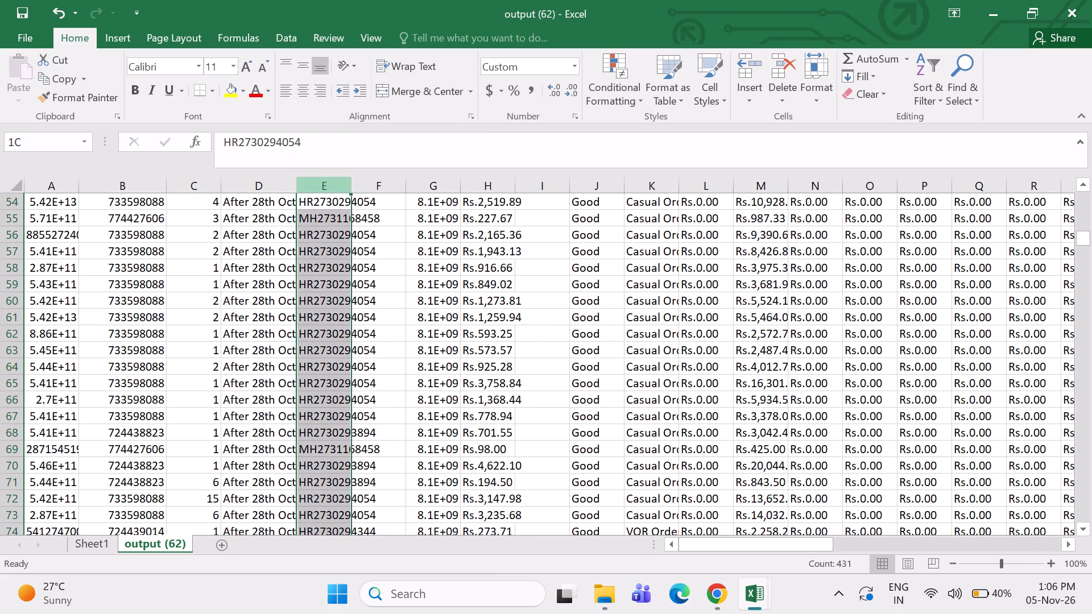
drag(334, 180, 1090, 280)
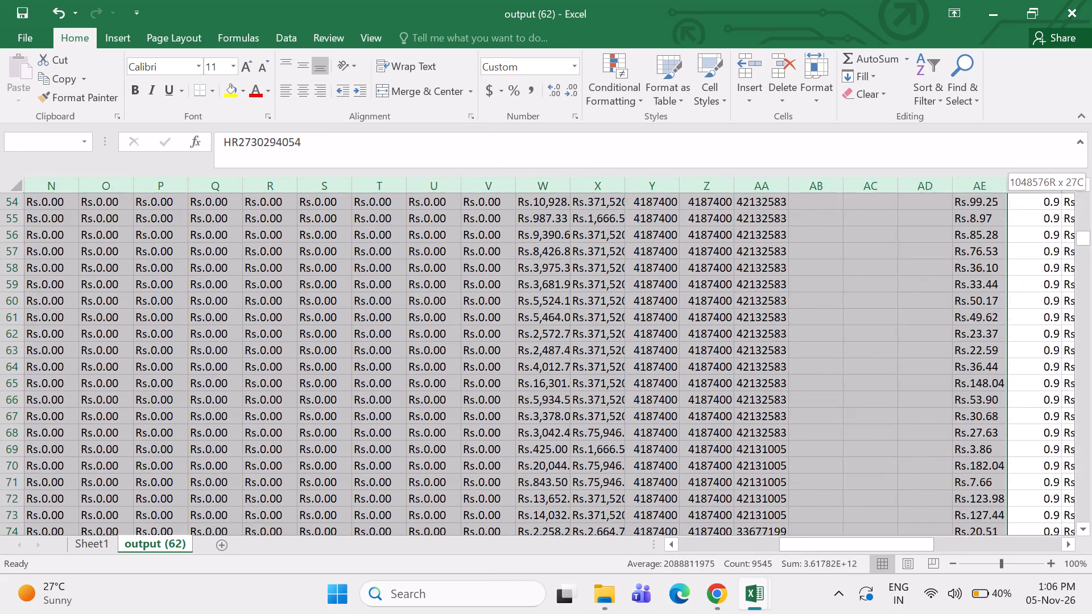
drag(1090, 280, 957, 284)
right_click(498, 339)
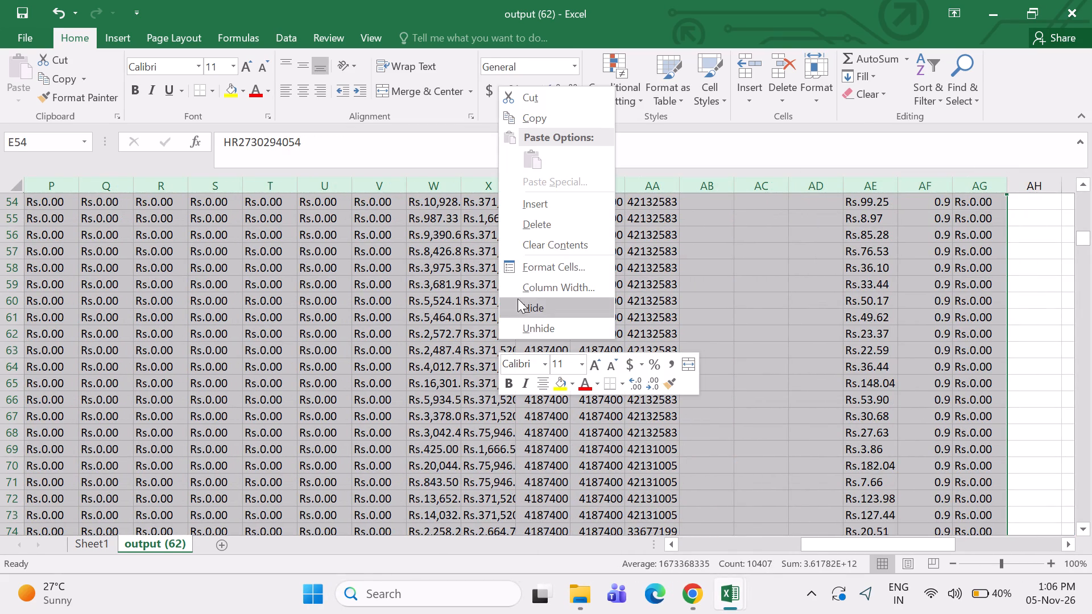
click(532, 222)
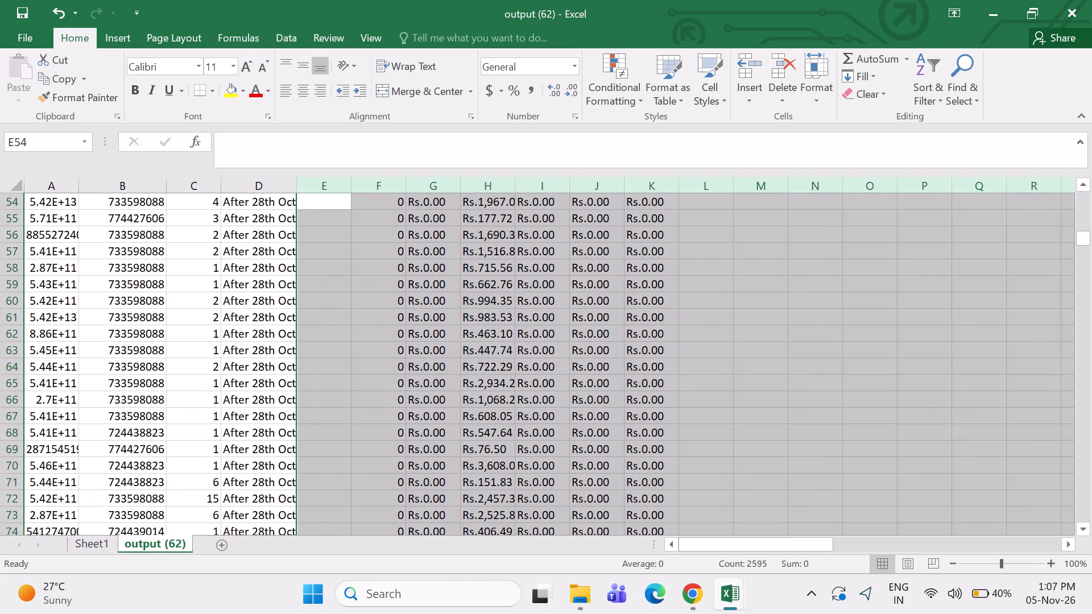
right_click(429, 256)
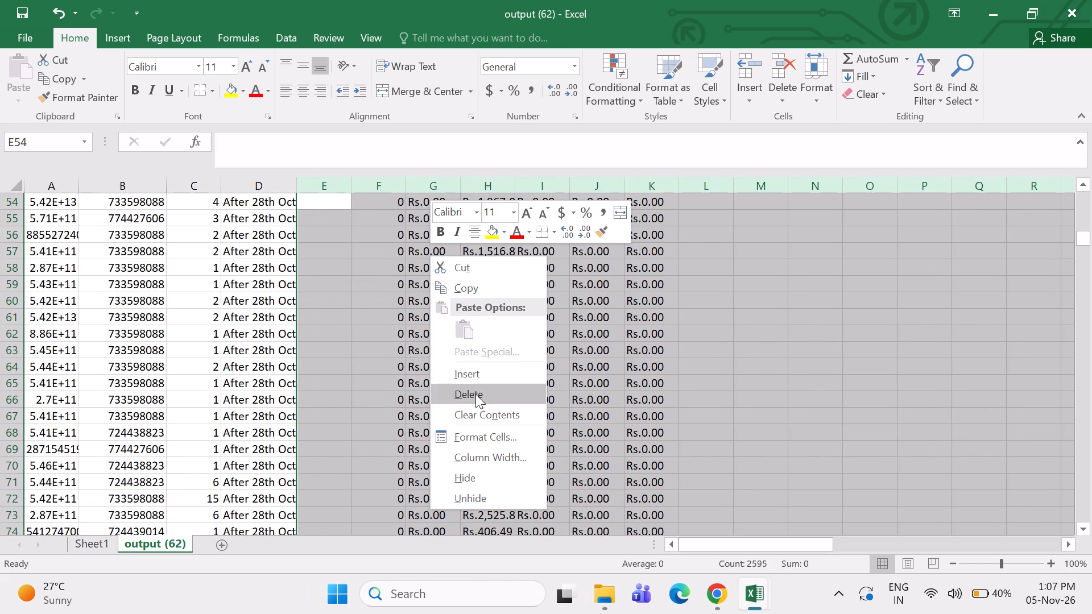
click(475, 395)
Delete column B with the nine-digit numbers, leaving part number, received quantity and age label.
drag(709, 548, 544, 531)
click(123, 183)
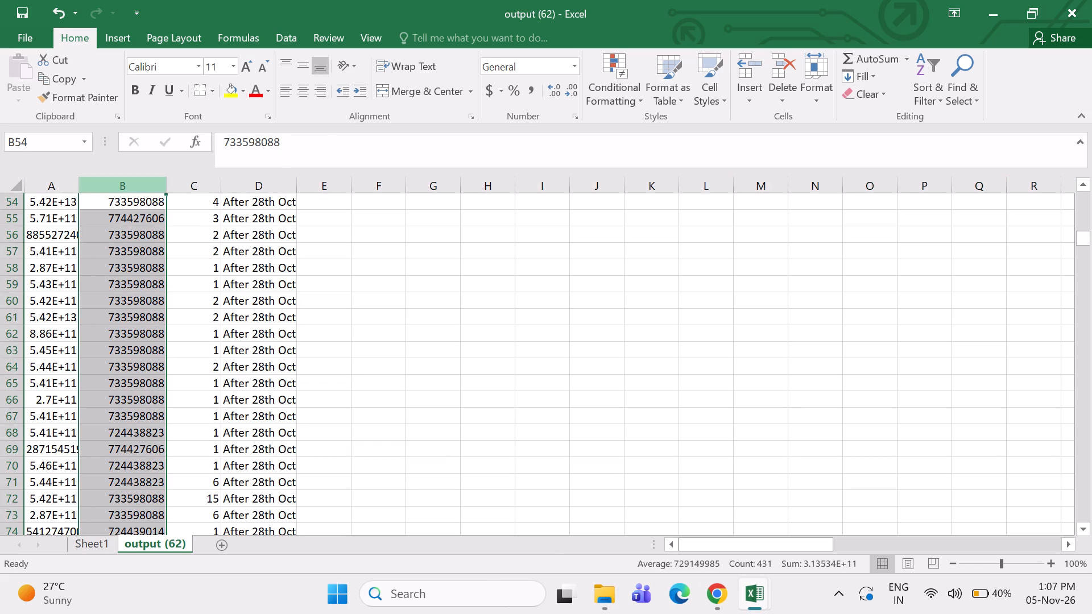
right_click(123, 183)
click(158, 317)
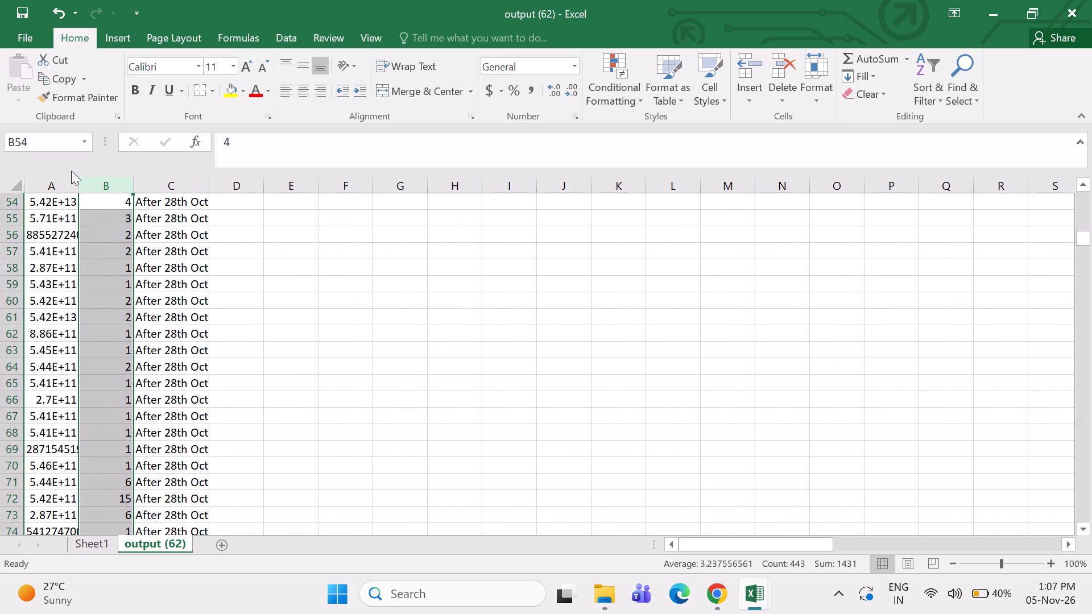
Autofit the part number column and format it as Number with no decimal places.
double_click(80, 186)
click(80, 186)
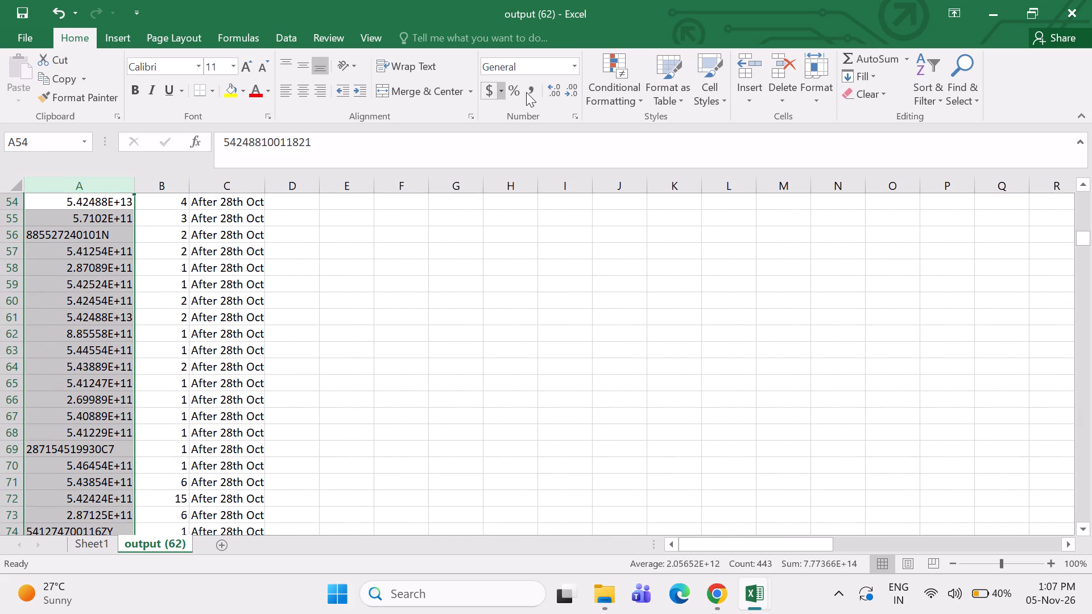
click(576, 70)
click(570, 124)
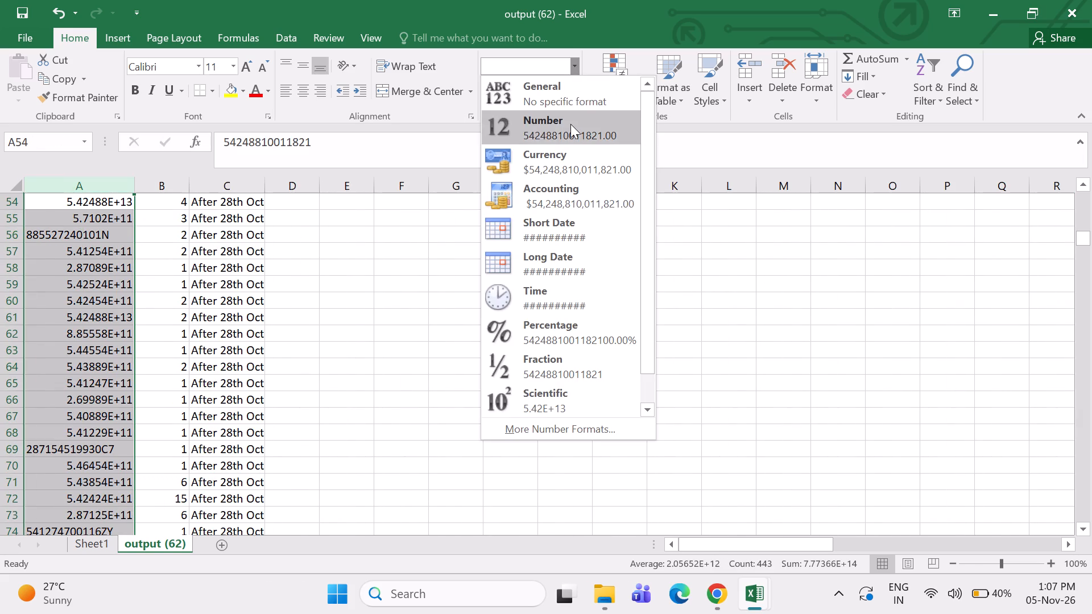
double_click(571, 95)
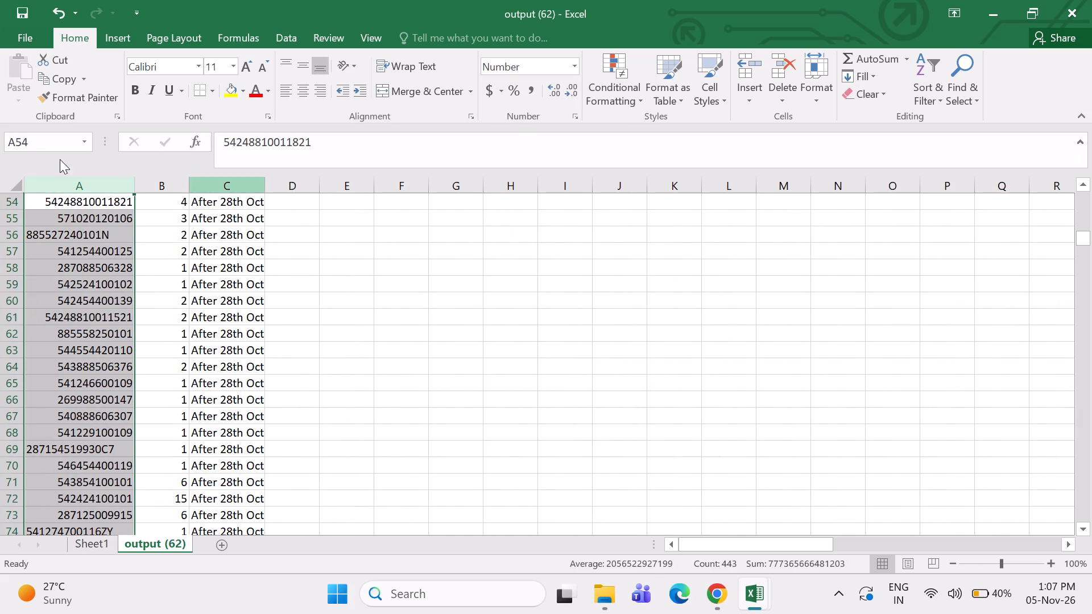
Create a PivotTable from columns A:C on a new worksheet.
drag(73, 180, 231, 191)
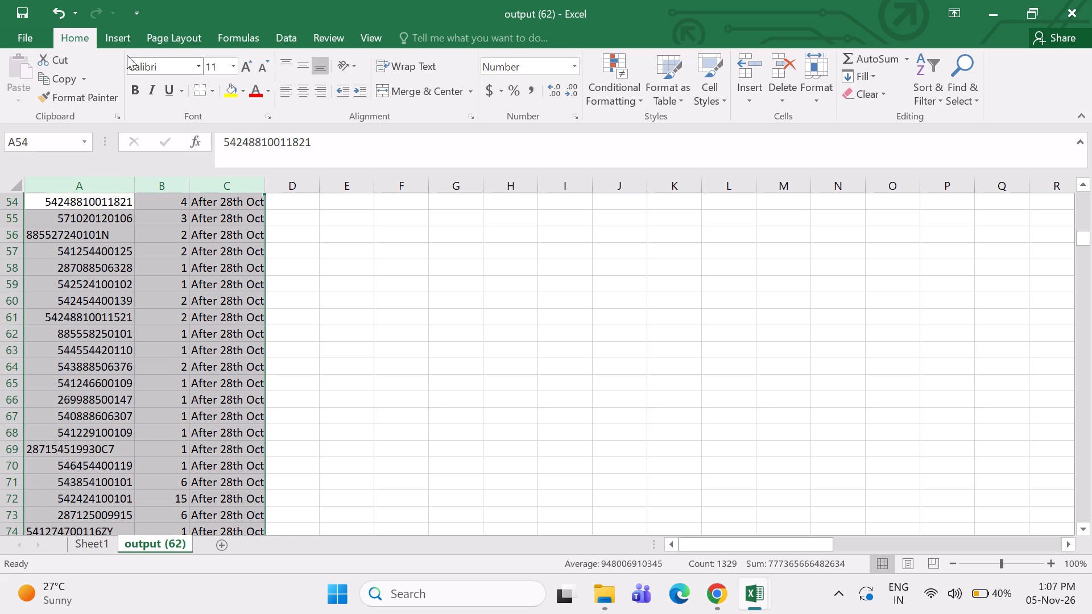
click(115, 36)
click(13, 92)
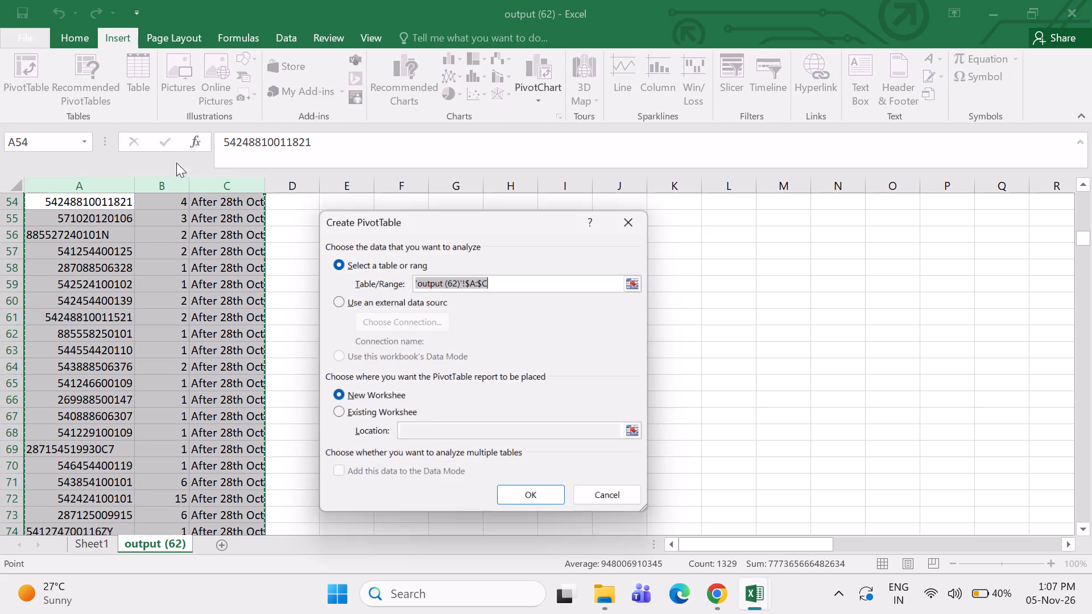
click(516, 504)
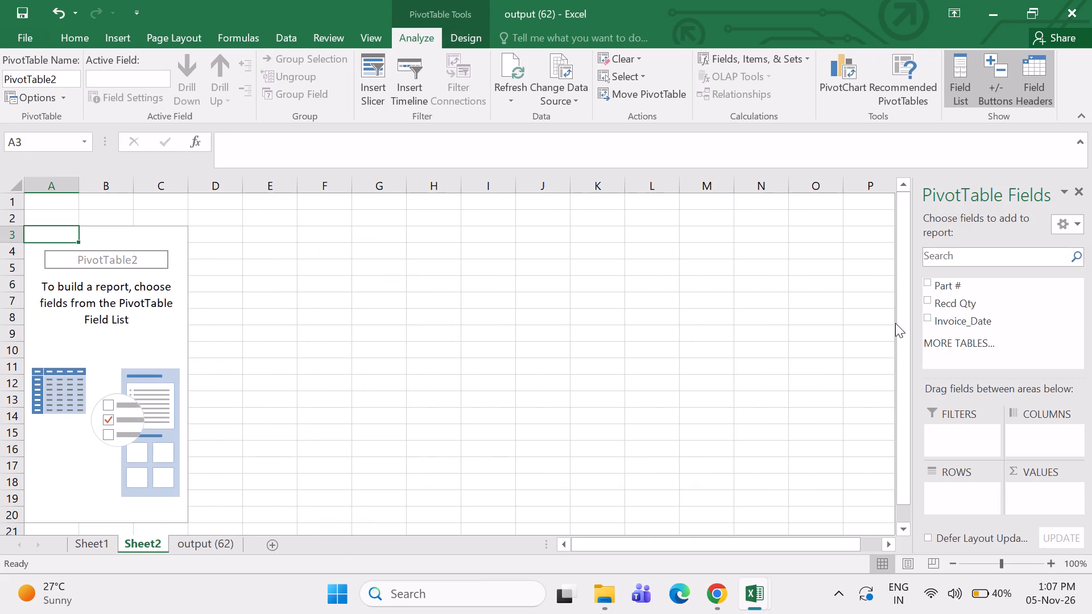
Set Part # as the PivotTable rows and Recd Qty as the values, summarized by Sum.
click(924, 287)
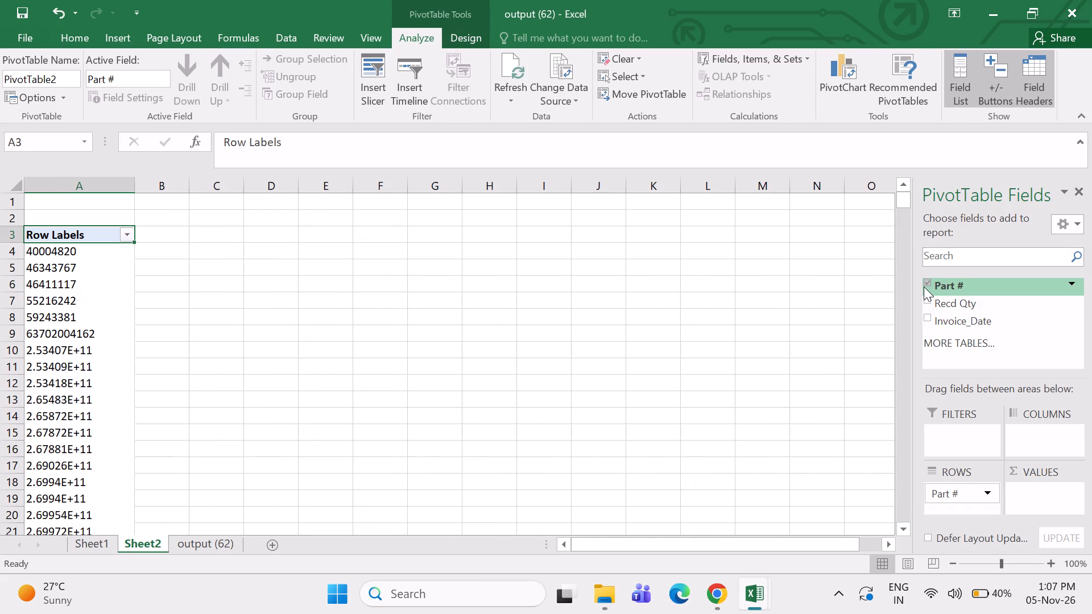
click(927, 308)
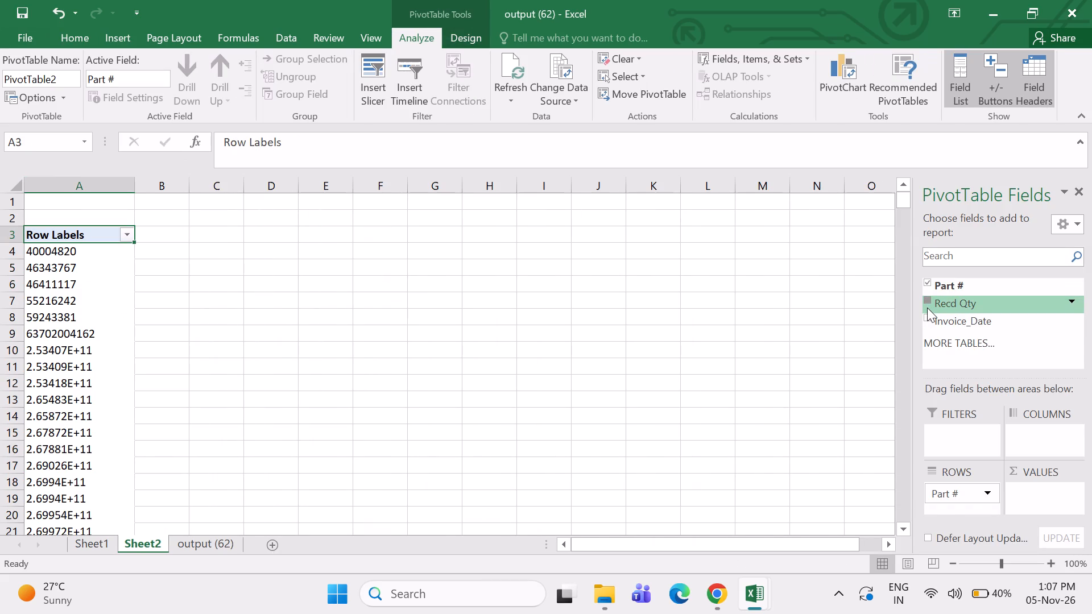
drag(931, 510, 1017, 496)
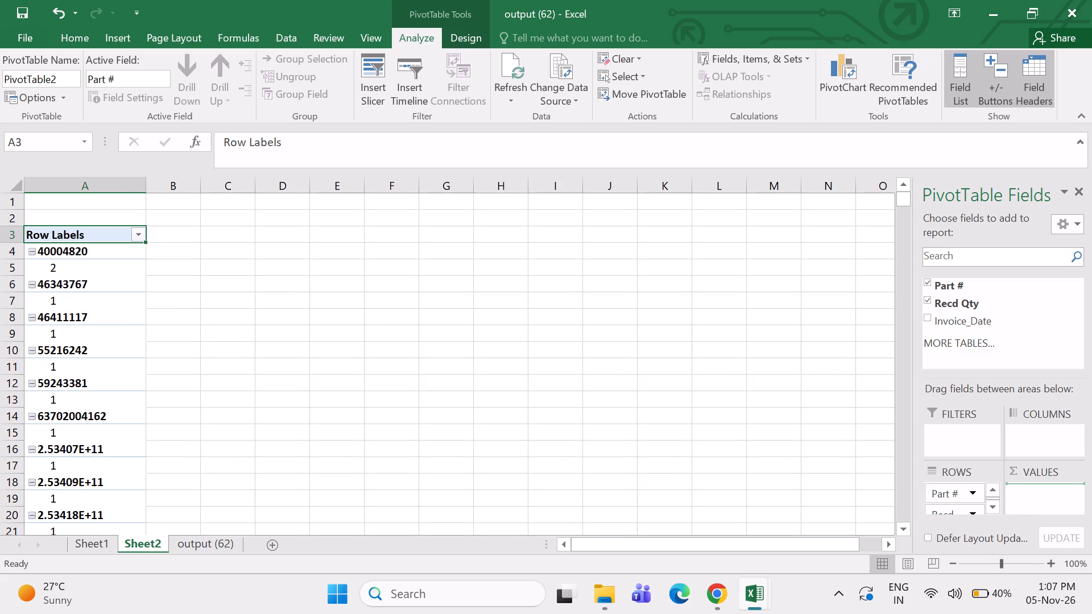
drag(1017, 496, 1037, 495)
click(1037, 495)
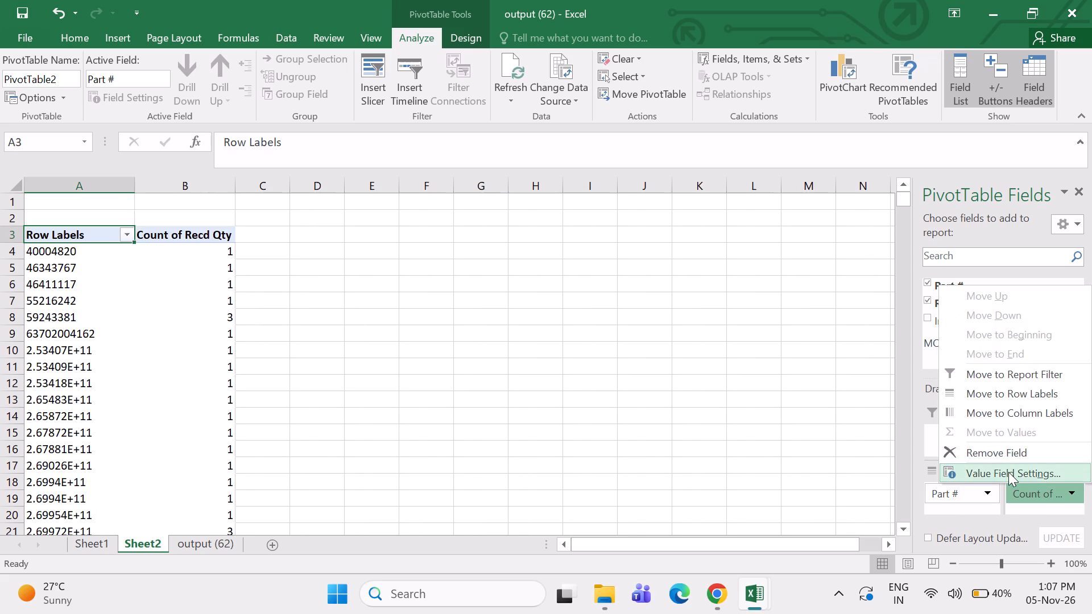
click(1008, 472)
click(432, 376)
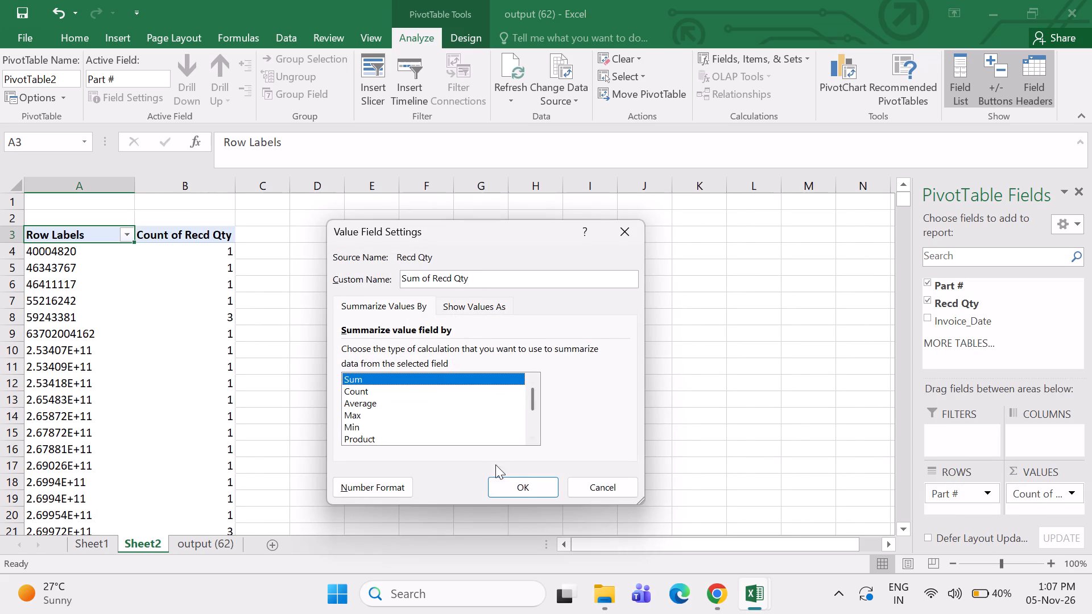
click(520, 482)
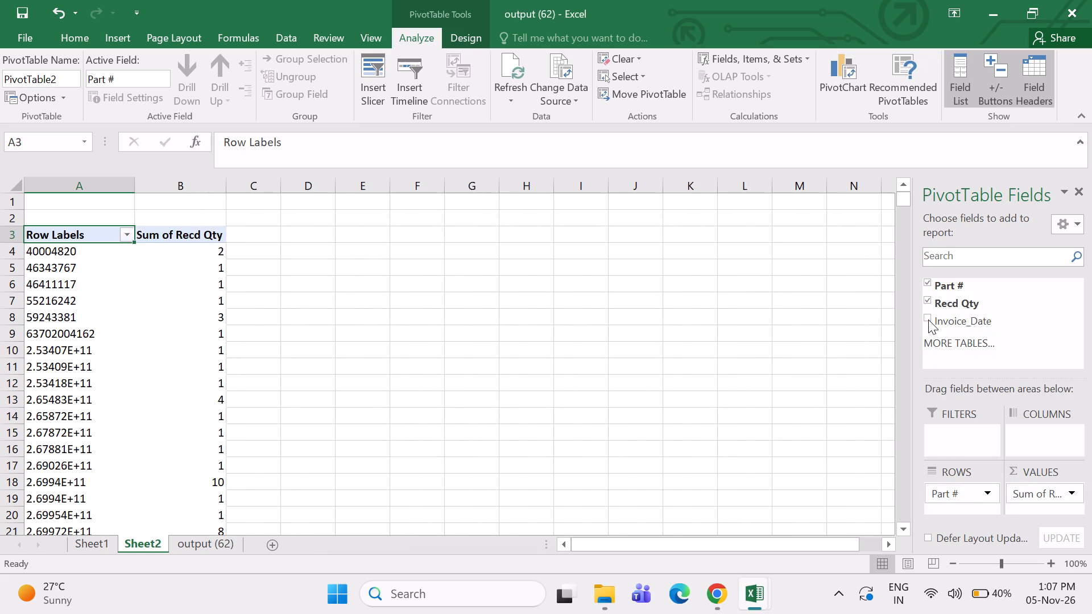
Add Invoice_Date to the PivotTable and place it in the columns area.
click(928, 320)
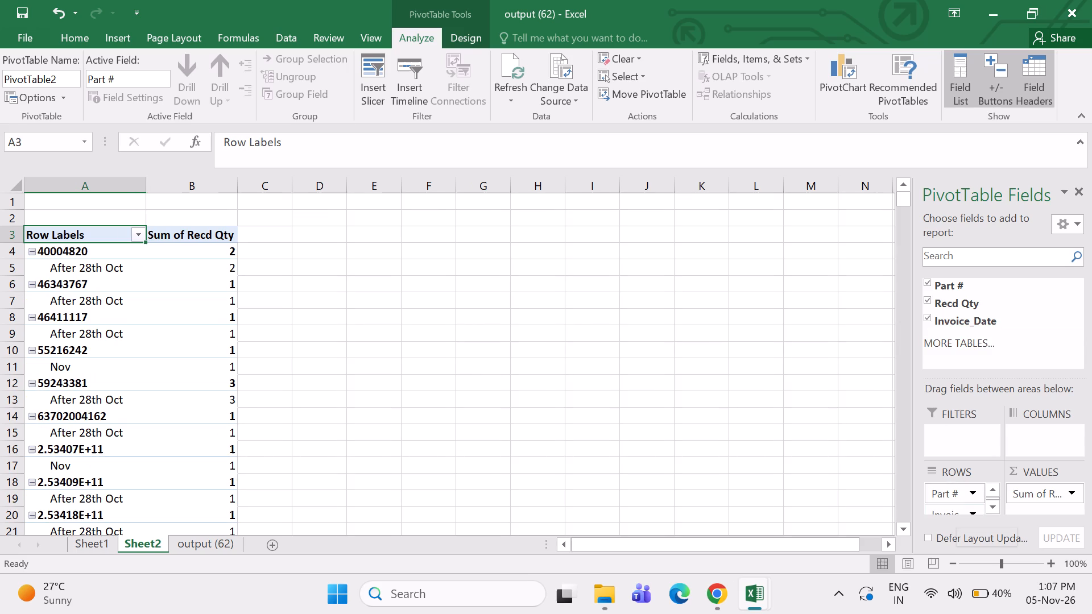
drag(957, 512, 1037, 434)
click(781, 392)
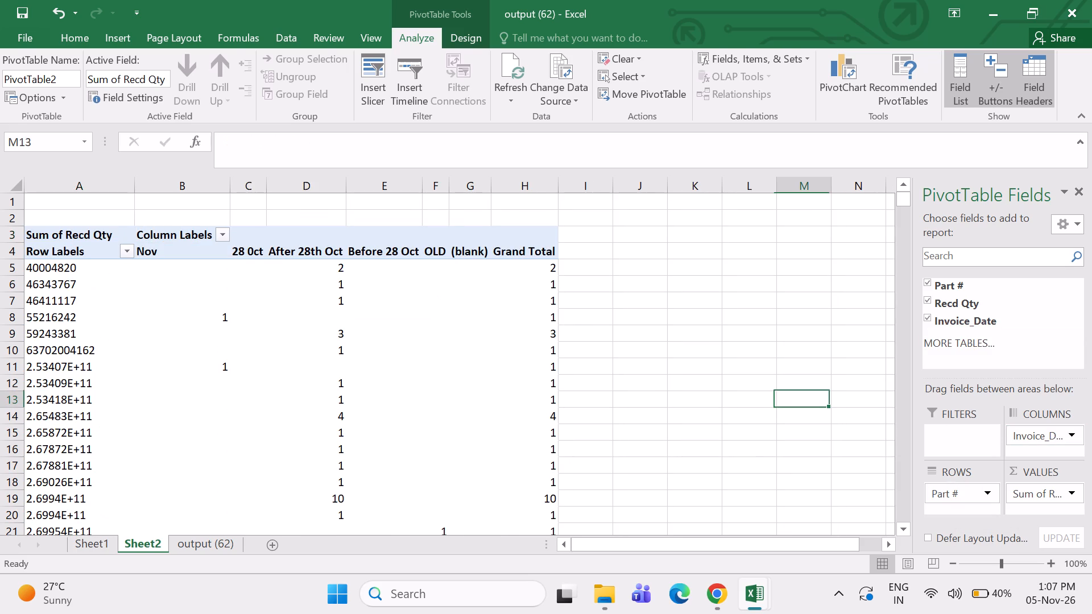
Convert the PivotTable in columns A:H to static data by pasting it over itself as values.
drag(96, 185, 491, 249)
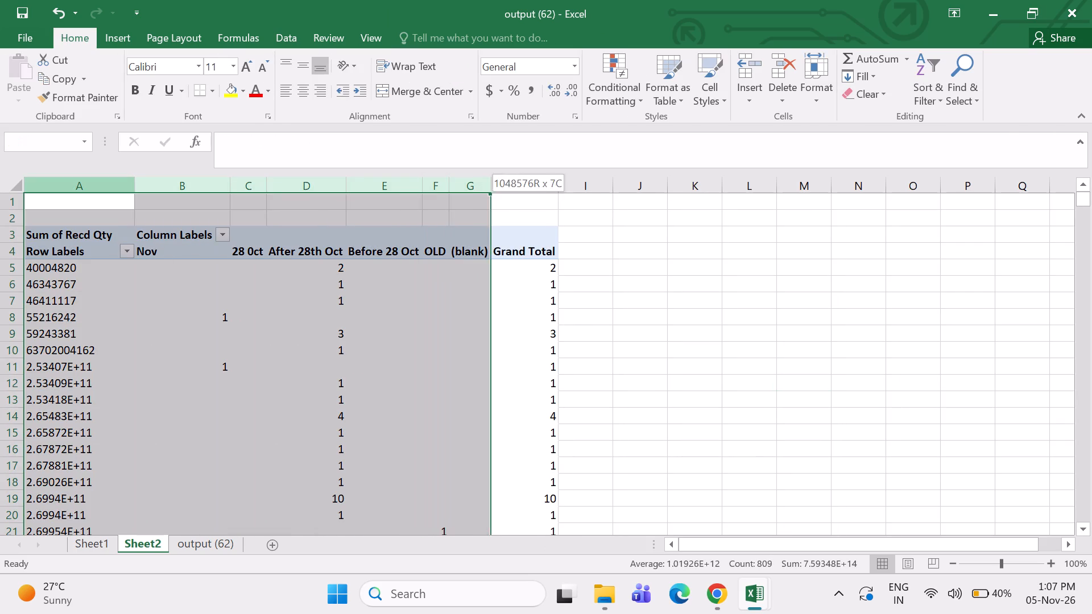
drag(491, 249, 532, 260)
key(ctrl+c)
key(ctrl+alt+v)
key(v)
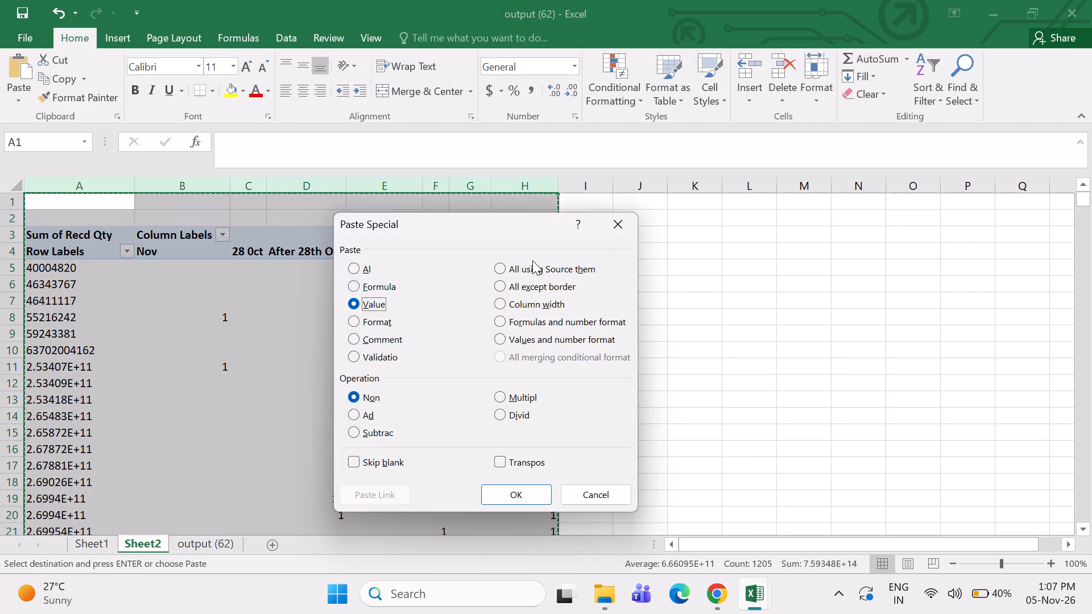
key(Return)
Delete the top three rows so that the row with the age labels becomes the header row.
click(55, 191)
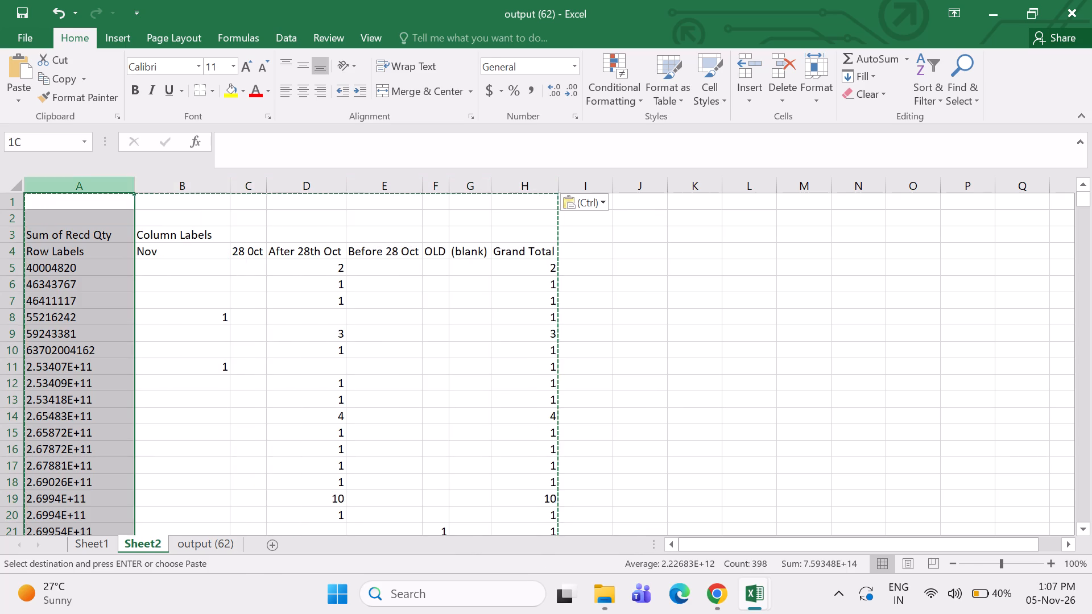
drag(13, 201, 11, 236)
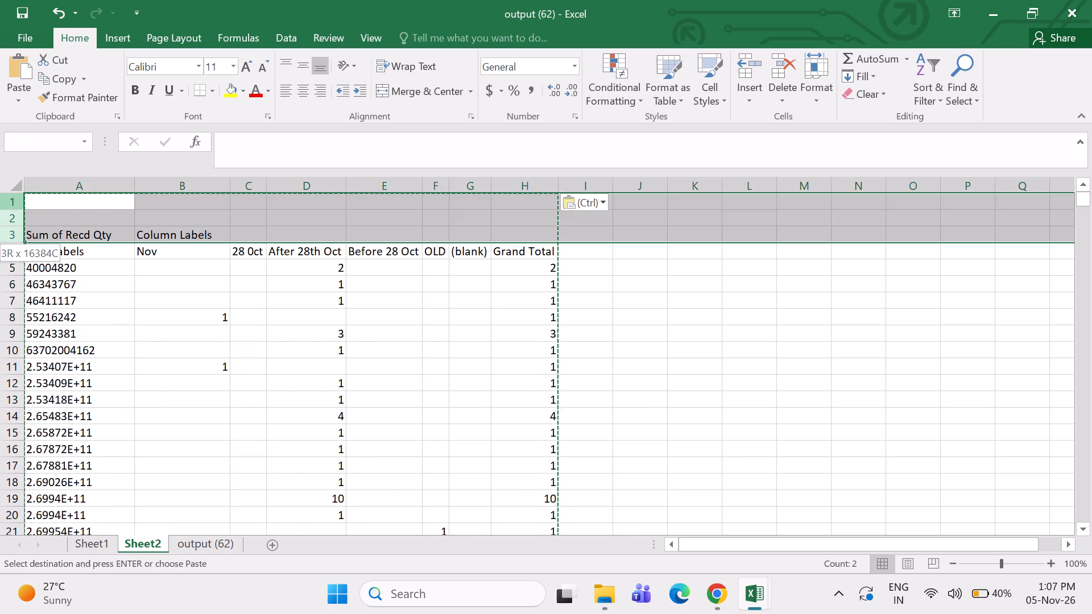
drag(11, 236, 11, 237)
right_click(57, 226)
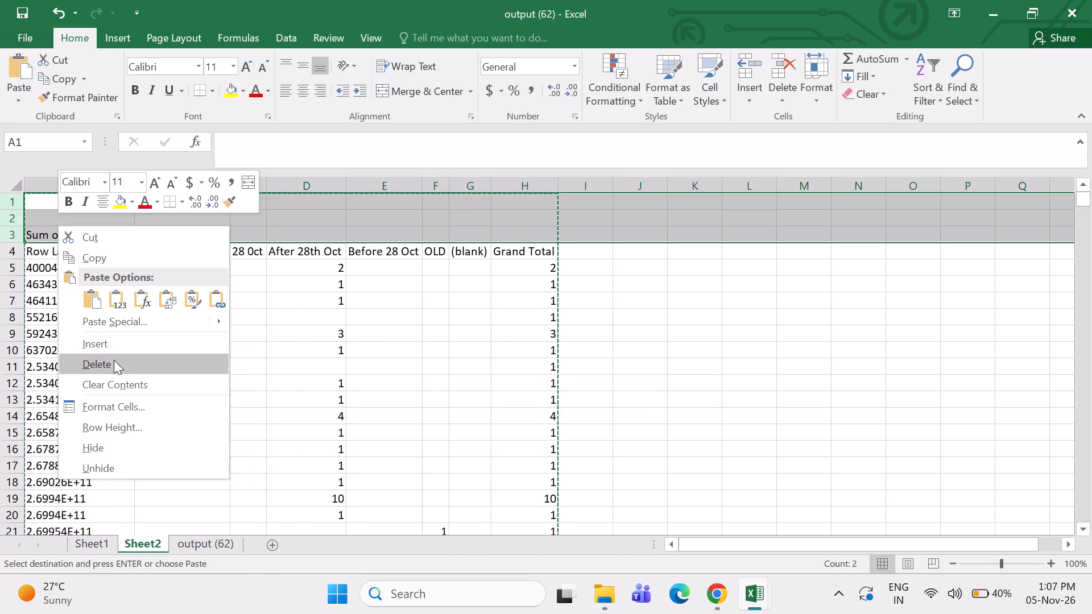
click(114, 366)
Rename the Row Labels header in cell A1 as Part.
click(76, 202)
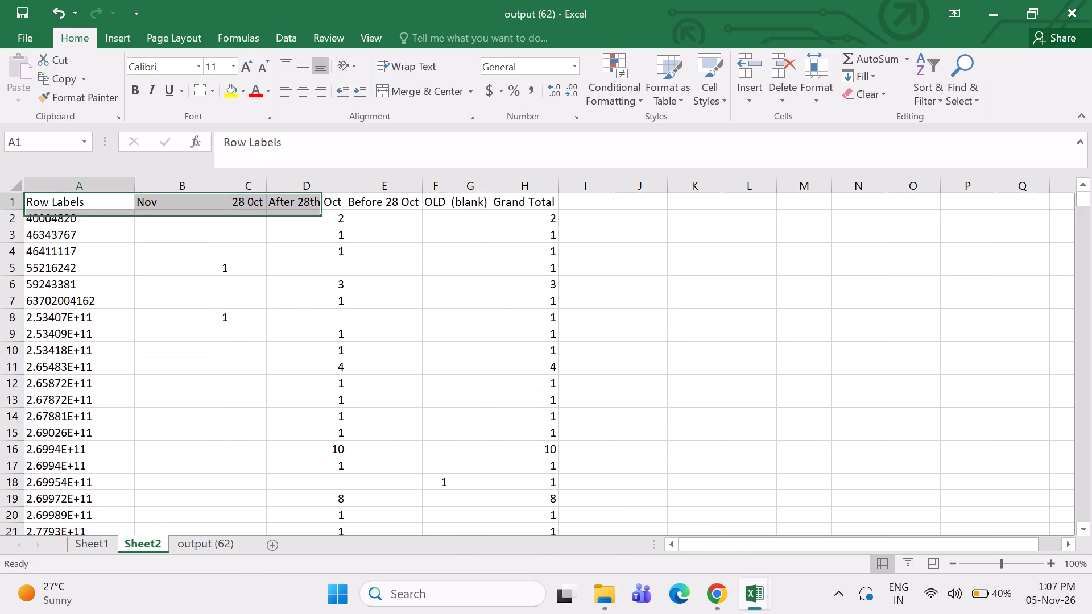
text(Part)
key(space)
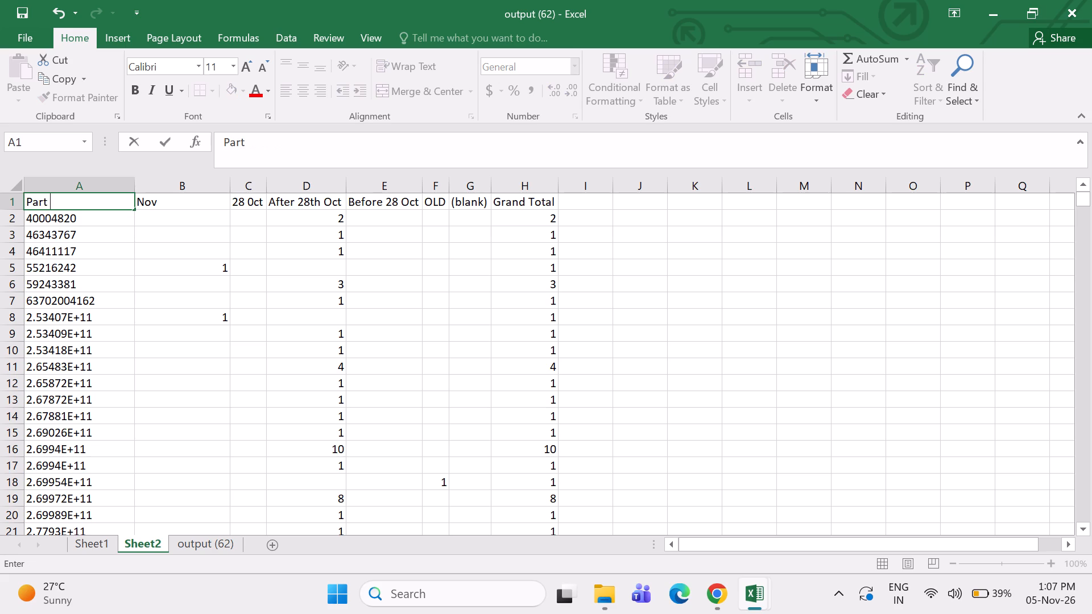
Move the Nov column over the (blank) column before Grand Total and delete the original Nov column.
click(160, 190)
key(ctrl+c)
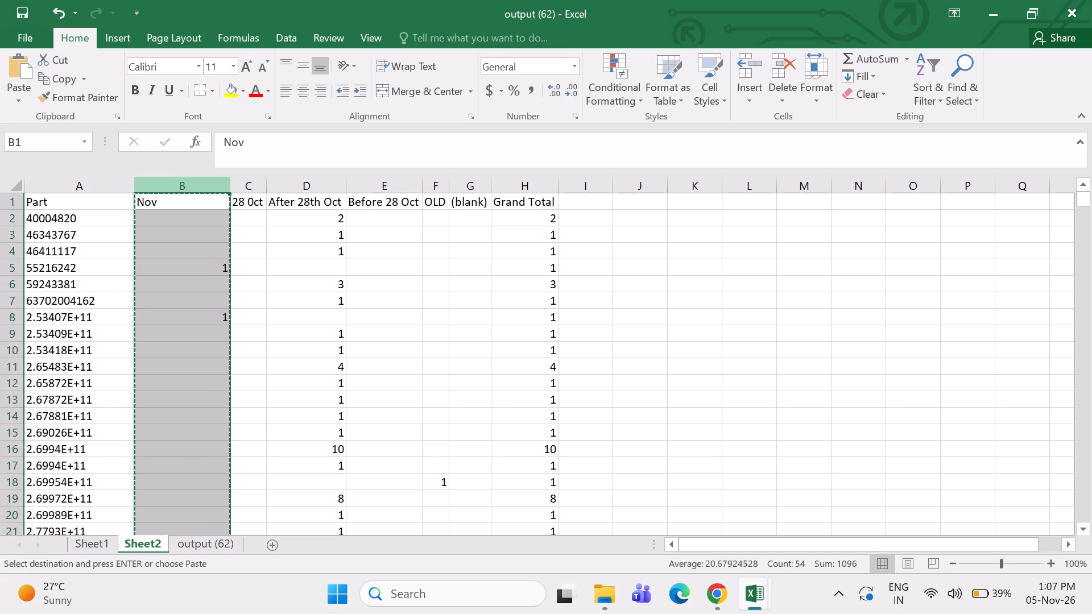
click(468, 189)
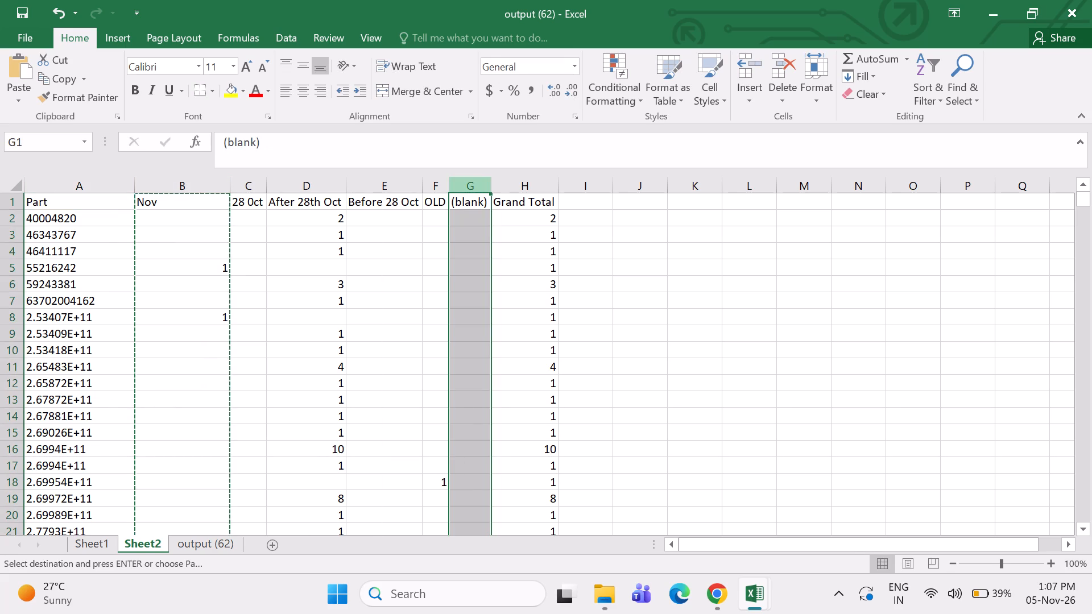
key(ctrl+v)
click(179, 186)
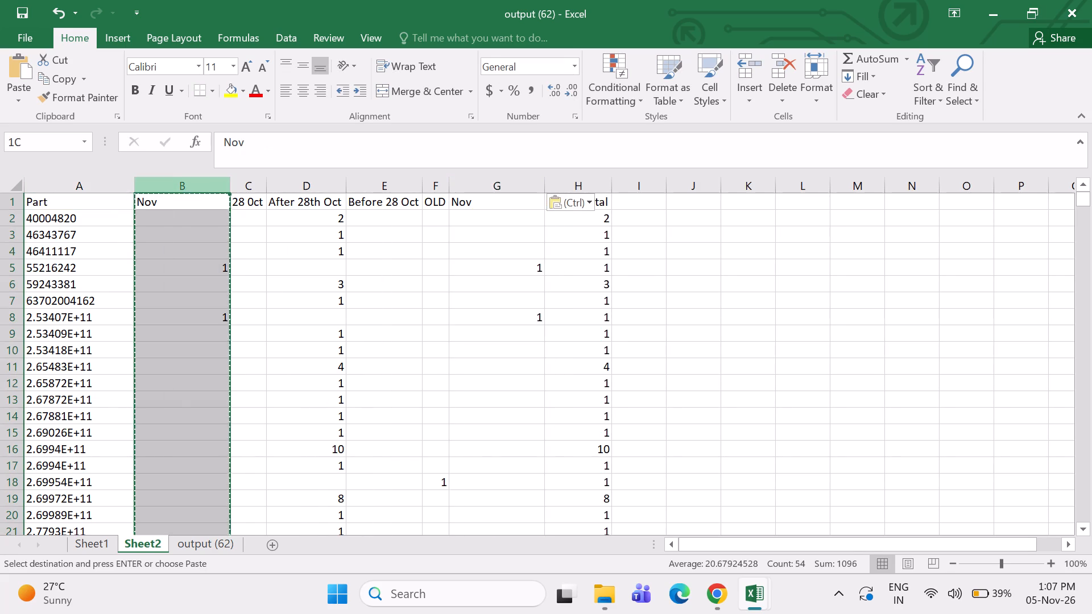
right_click(179, 186)
click(218, 328)
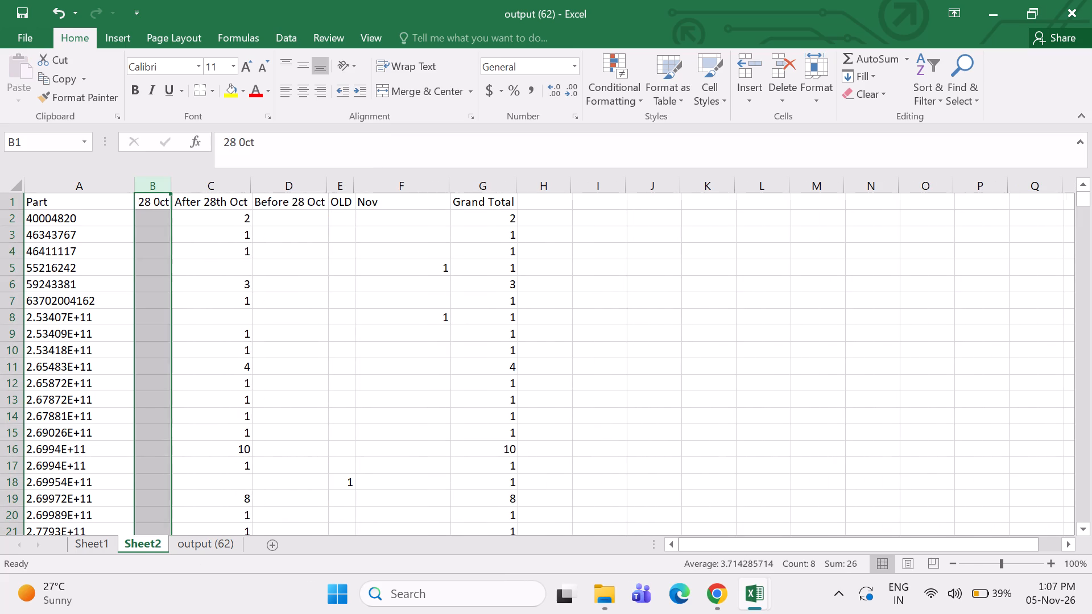
Insert a new column directly after Part and copy the OLD column into it.
click(342, 189)
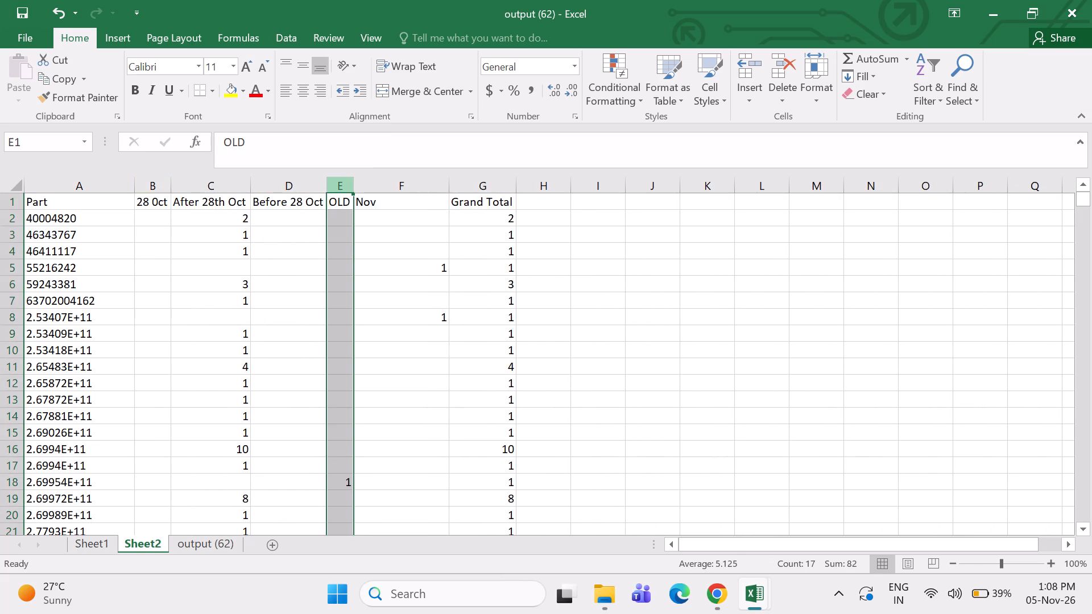
click(149, 189)
right_click(149, 189)
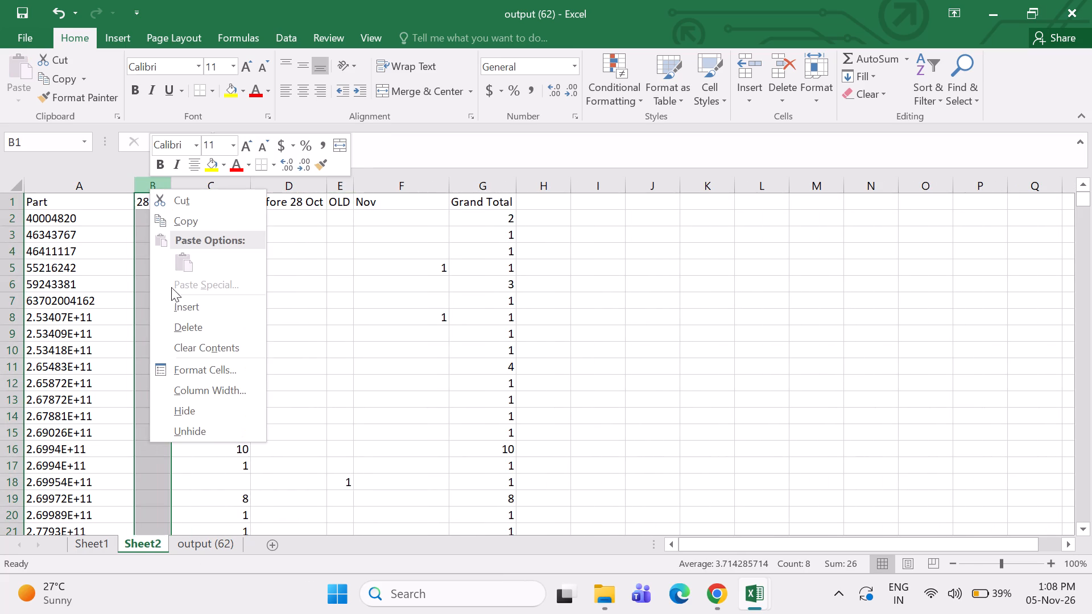
click(175, 308)
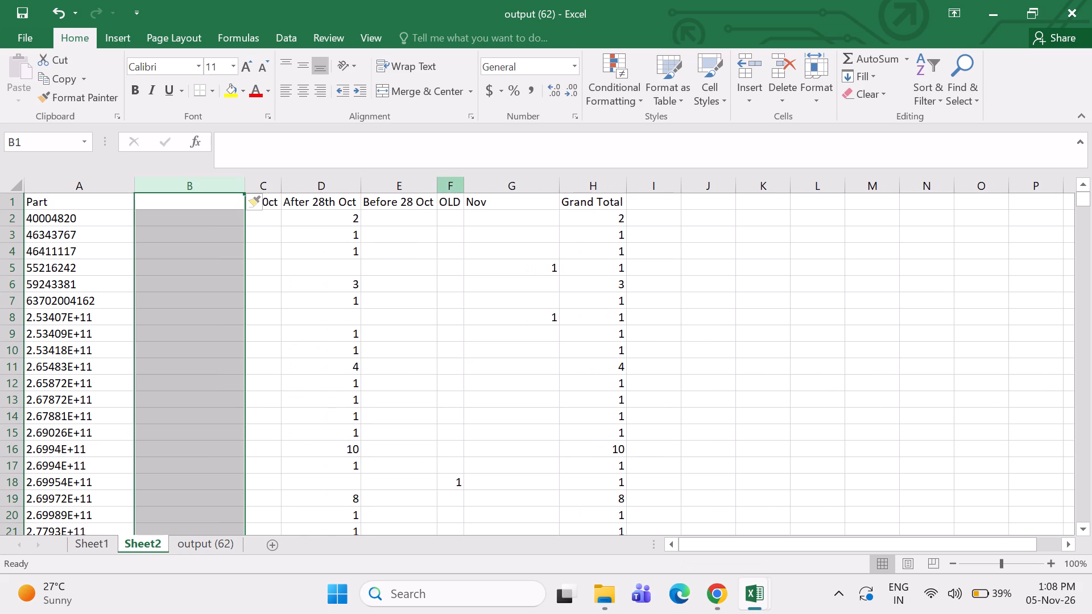
click(449, 185)
key(ctrl+c)
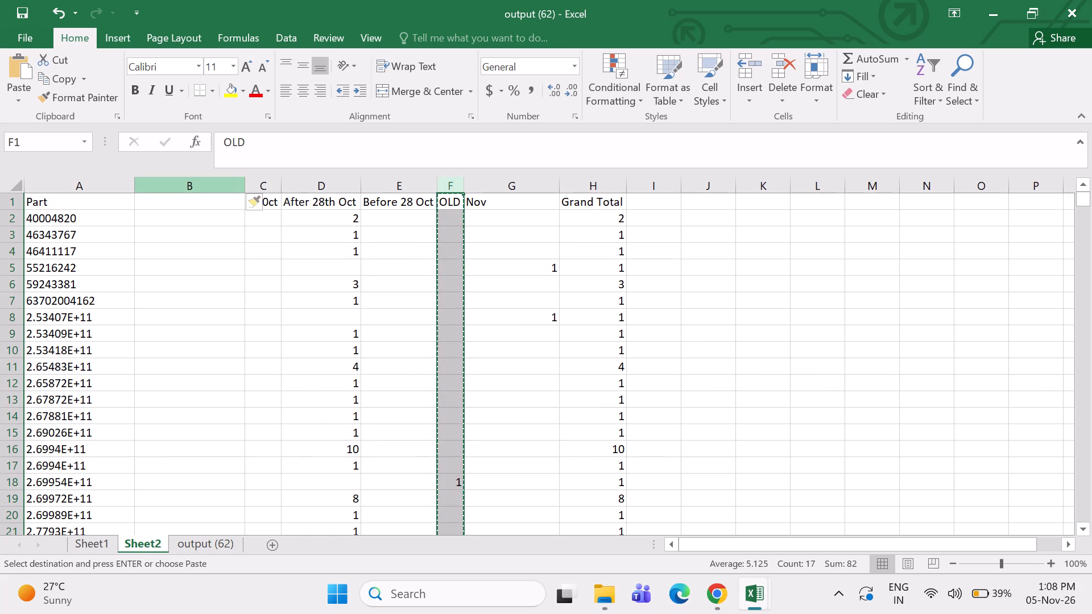
click(176, 188)
key(ctrl+v)
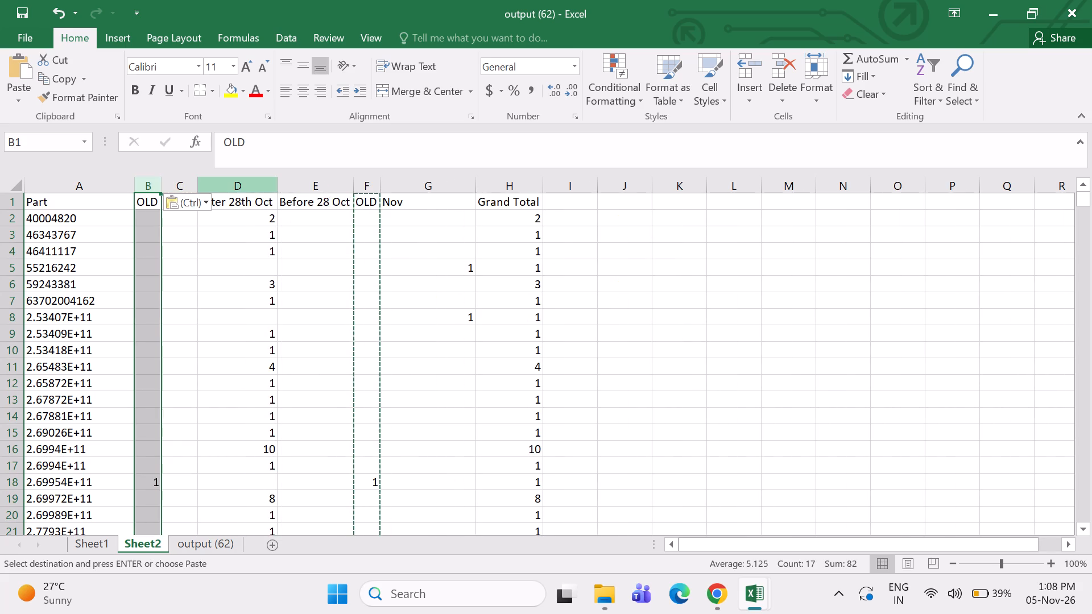
Copy the After 28th Oct column over the duplicate OLD column before Nov and clear the original in column D.
click(222, 187)
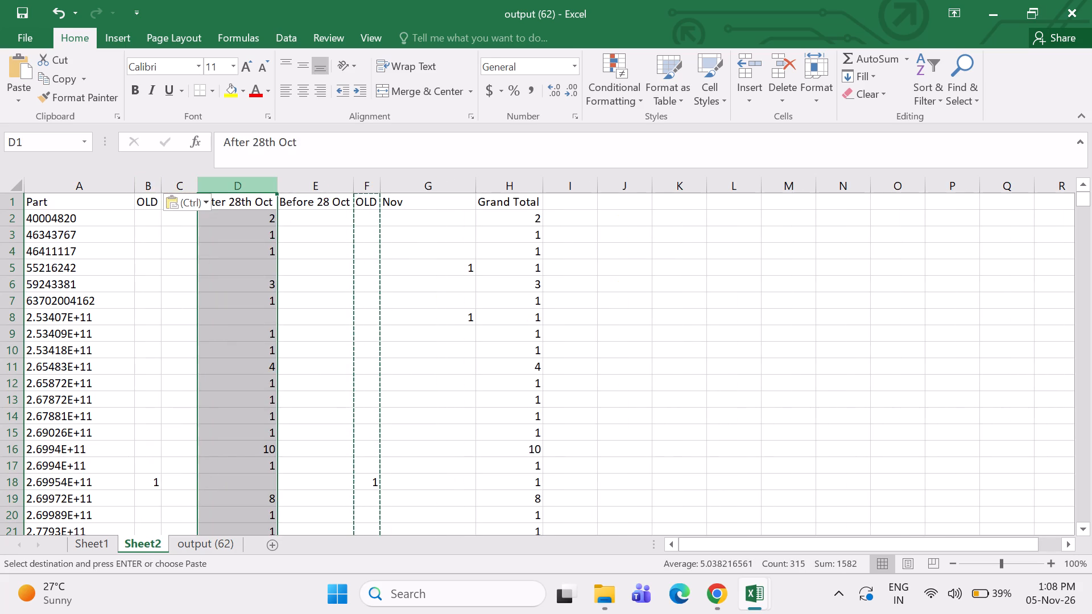
click(304, 183)
key(ctrl+c)
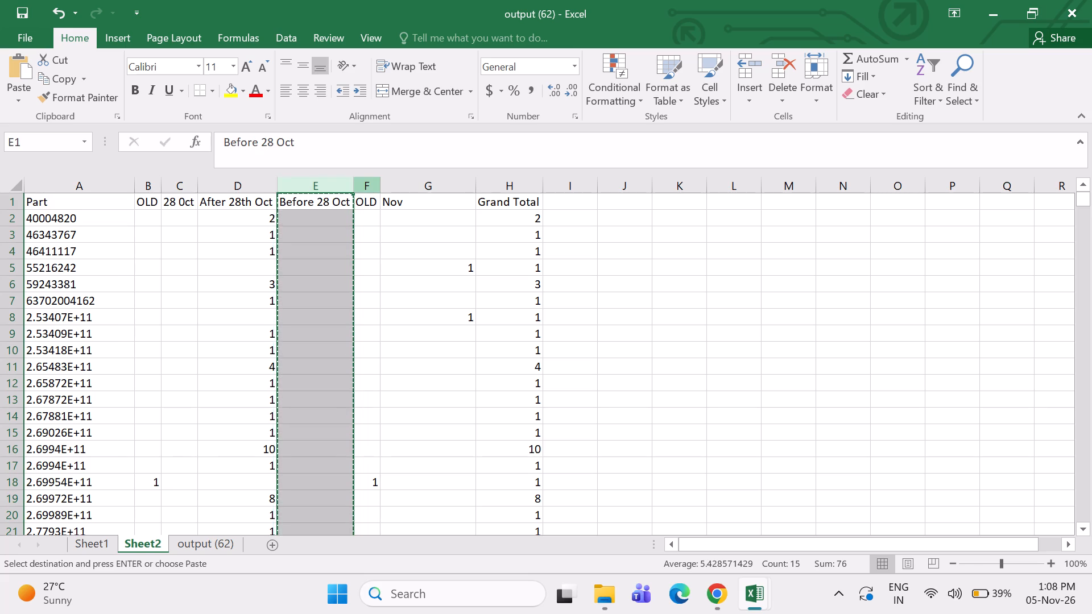
click(251, 187)
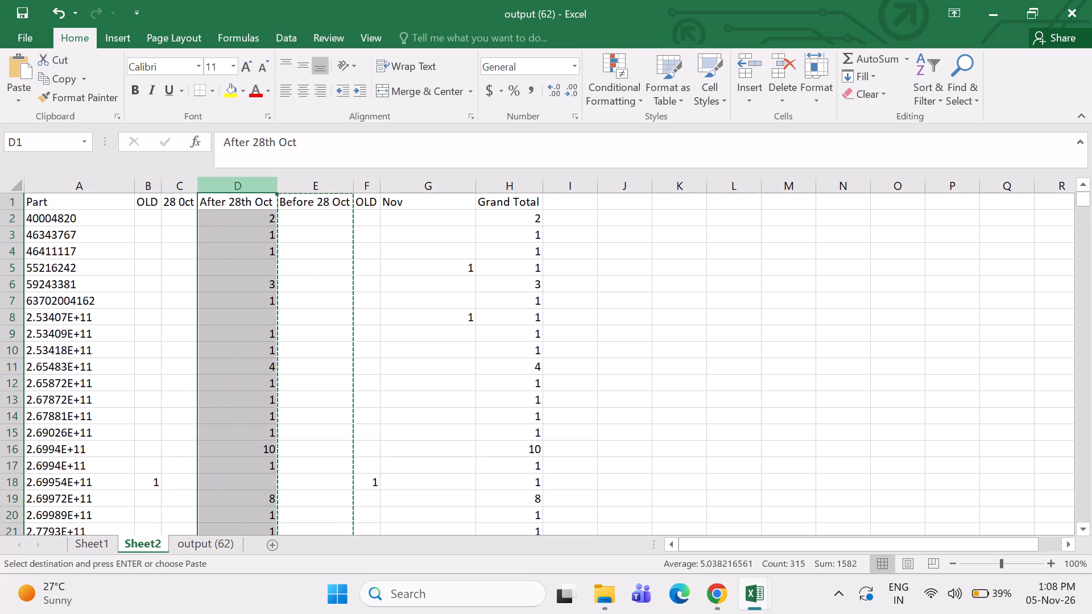
key(ctrl+c)
click(363, 188)
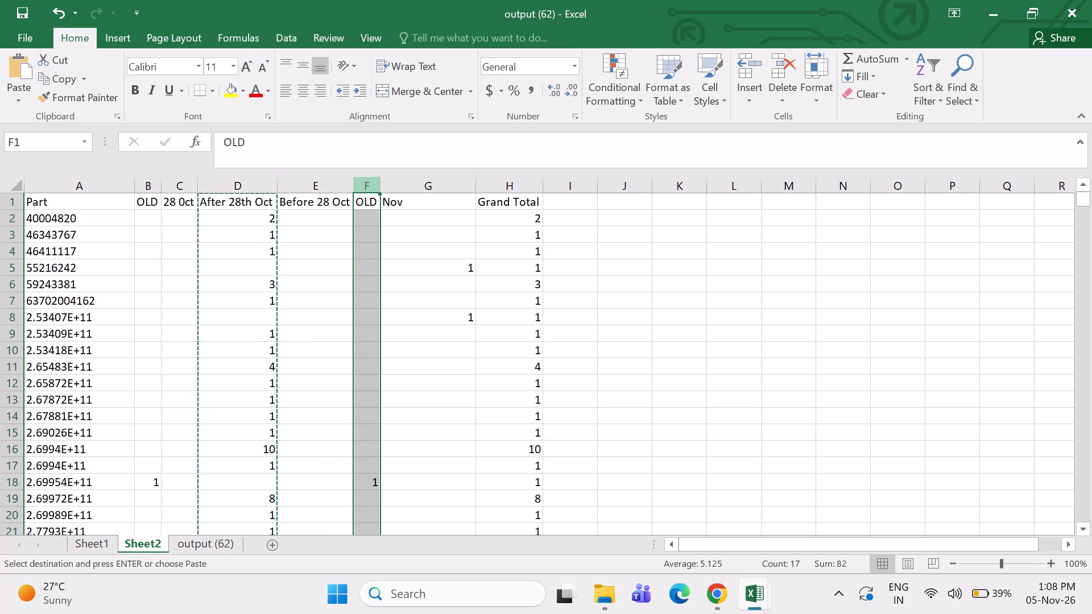
key(ctrl+v)
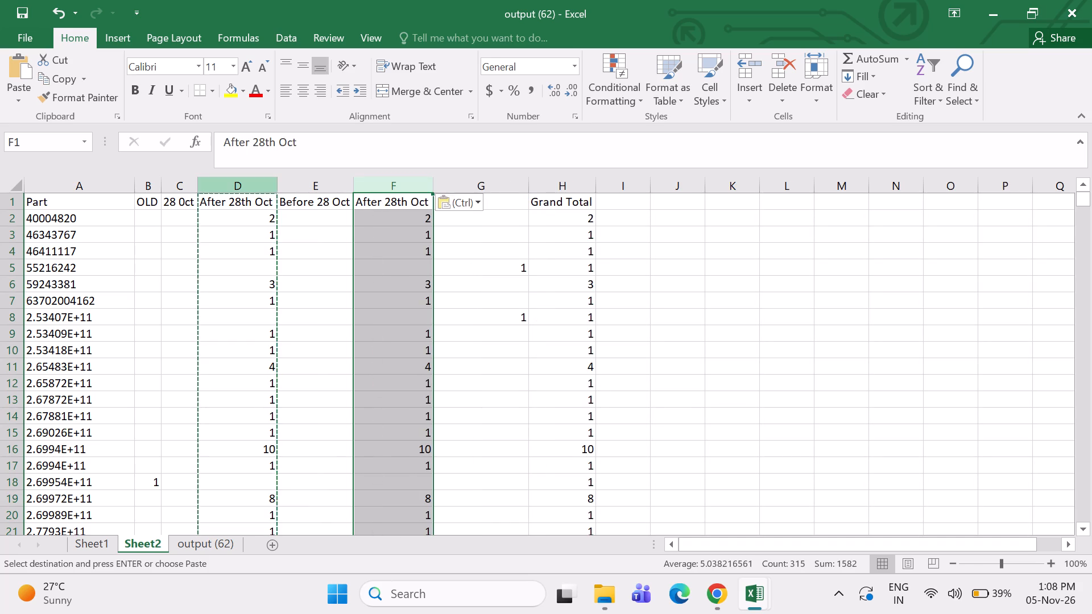
click(245, 189)
key(Delete)
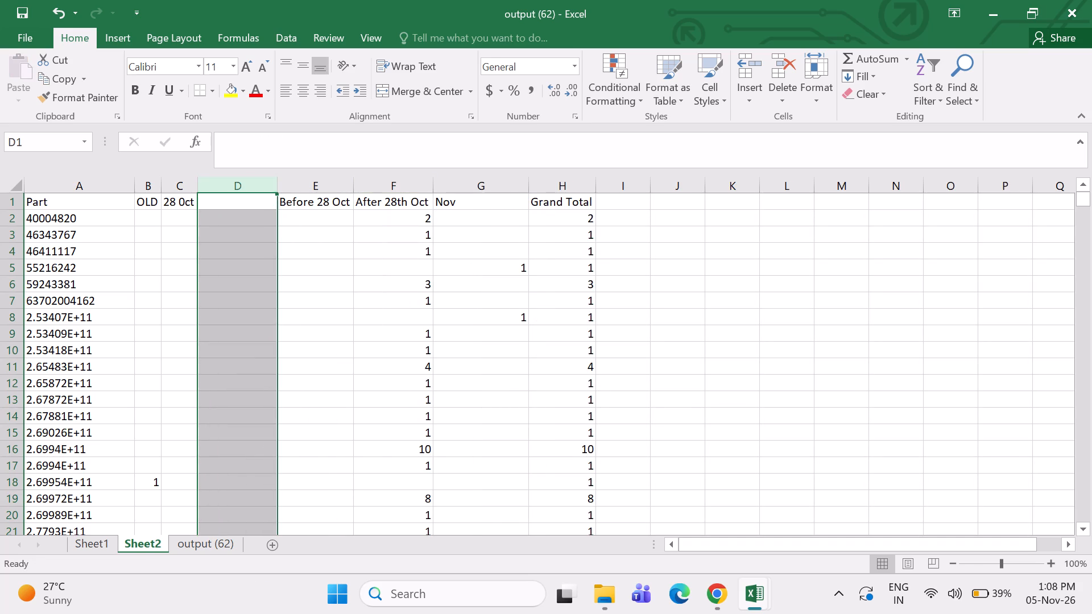
Copy the 28 Oct column into the empty column D and clear its original in column C.
click(176, 186)
key(ctrl+c)
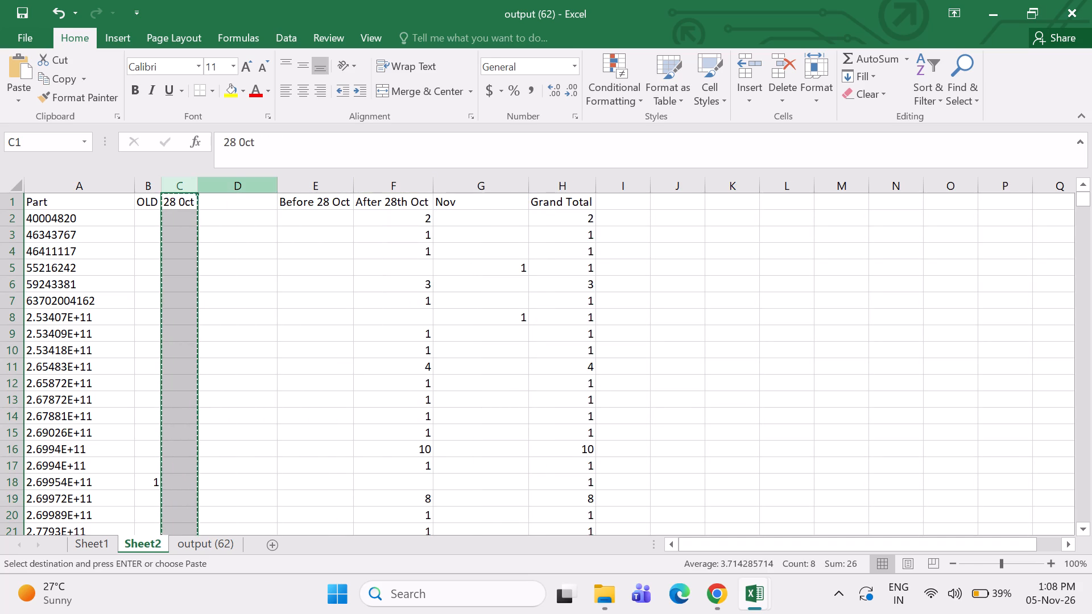
click(225, 188)
key(ctrl+v)
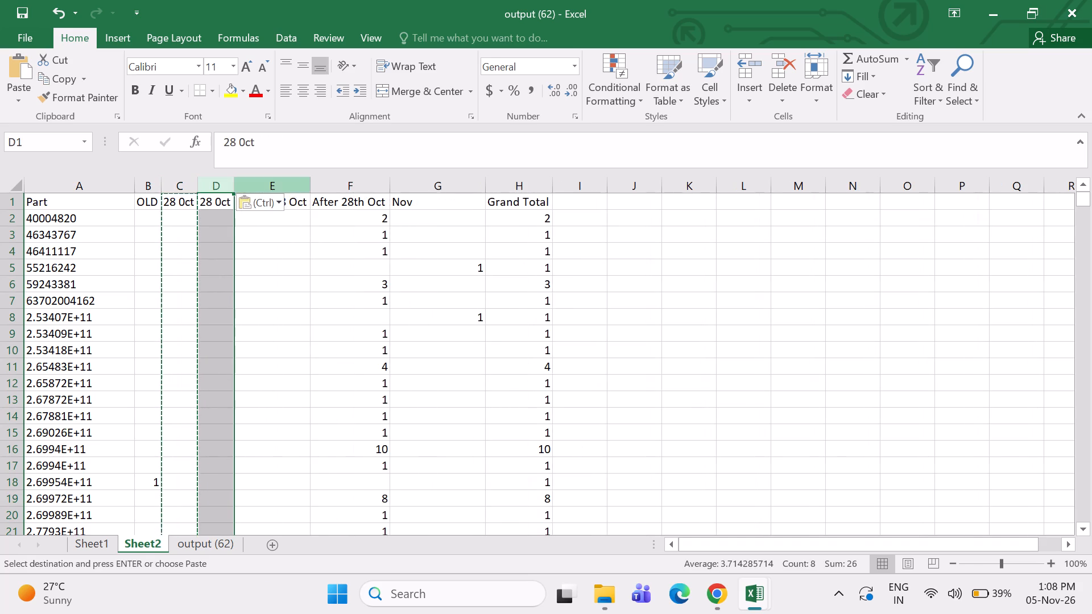
click(182, 181)
key(Delete)
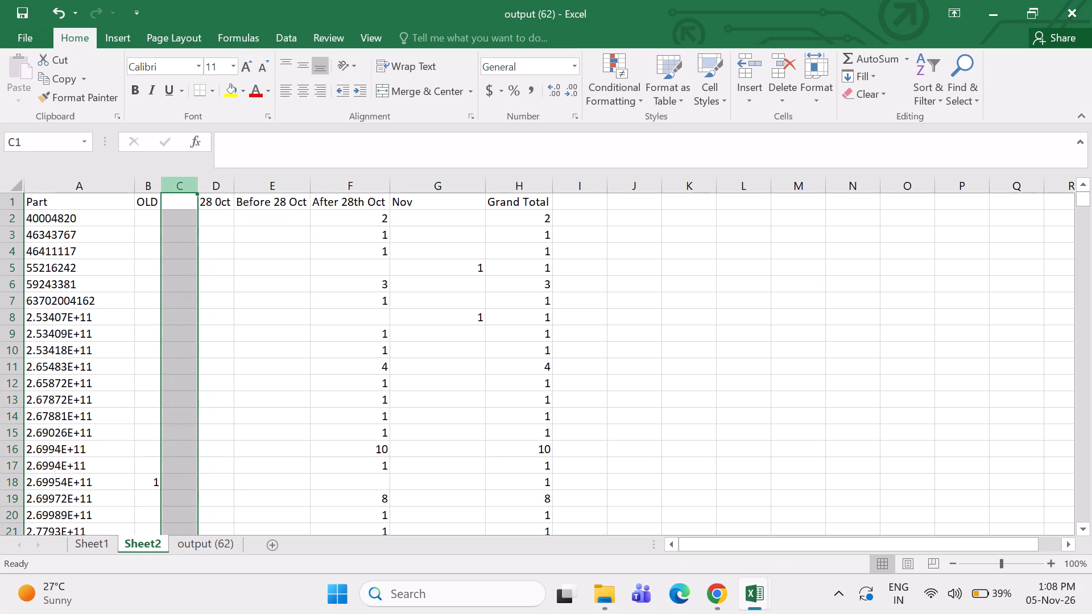
Copy the Before 28 Oct column into the empty column C, between OLD and 28 Oct.
click(265, 186)
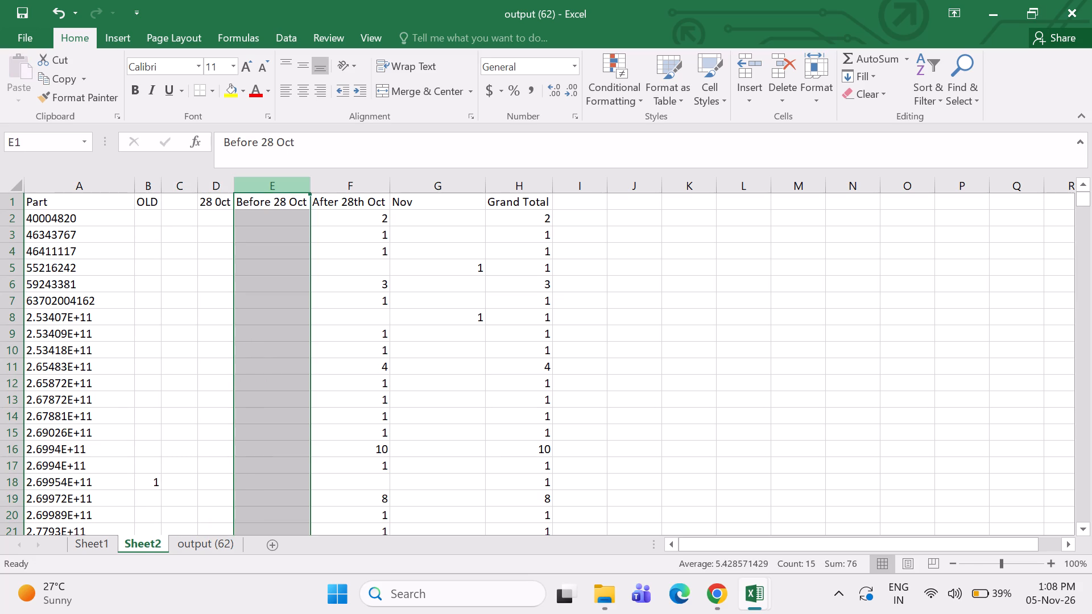
key(ctrl+c)
click(185, 182)
key(ctrl+v)
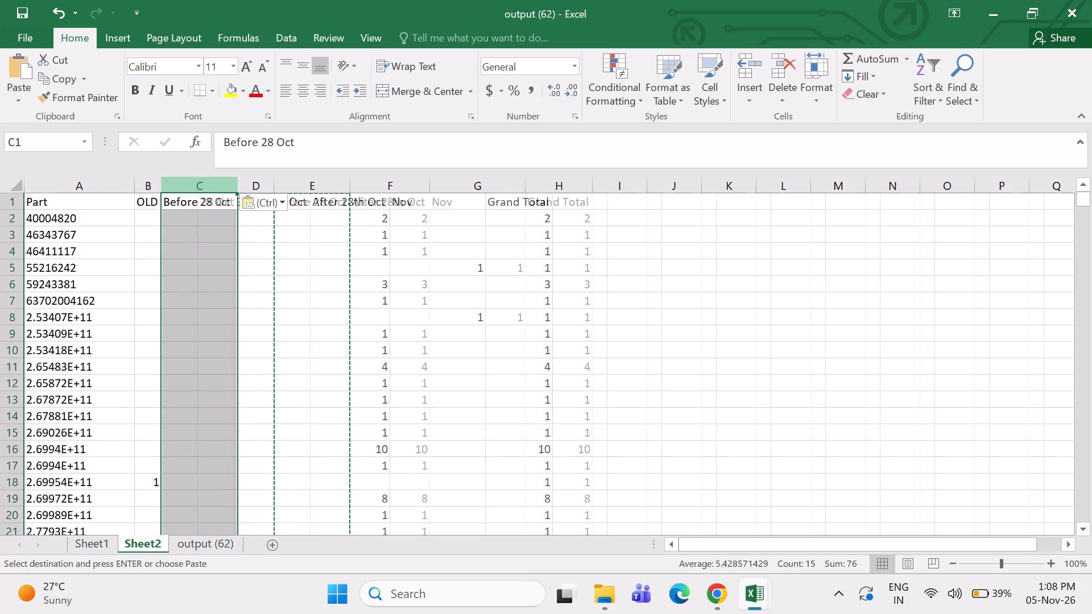
Apply all borders to the table from the header row through row 395, columns A to H.
drag(49, 201, 592, 223)
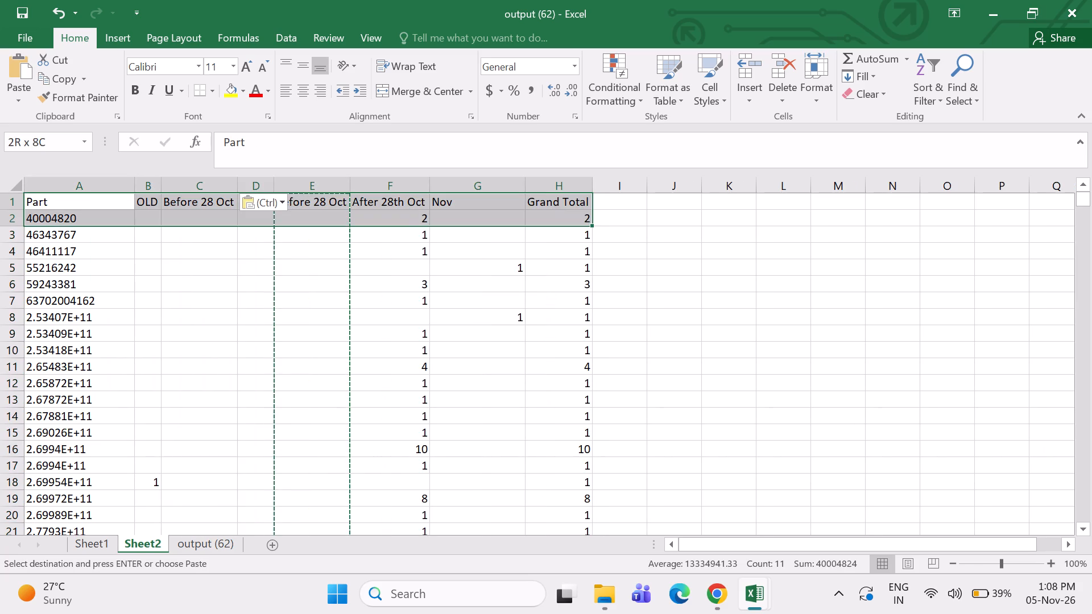
drag(592, 223, 569, 613)
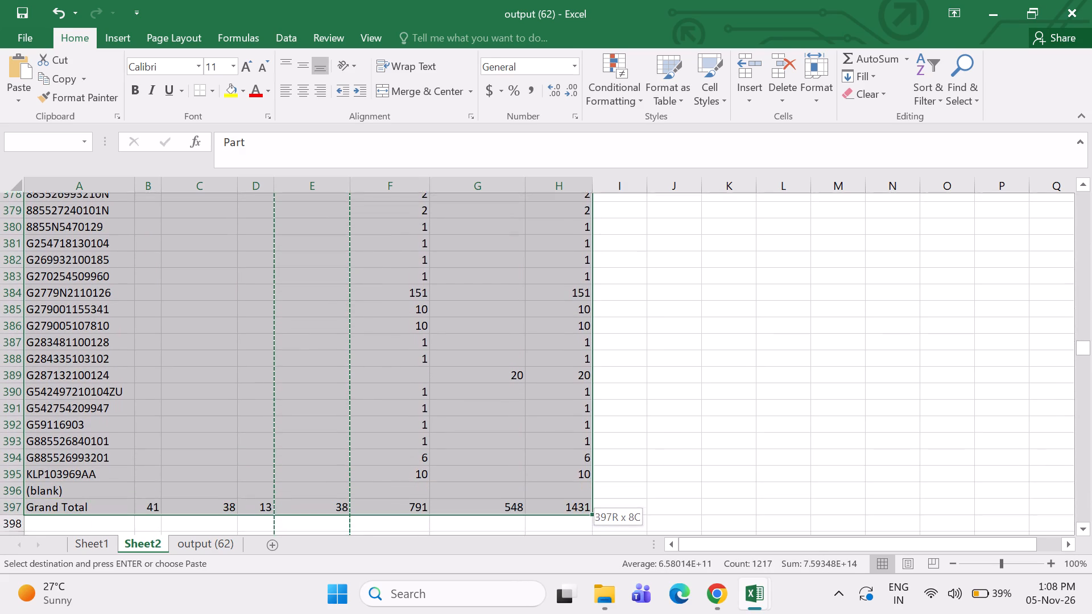
drag(569, 613, 572, 472)
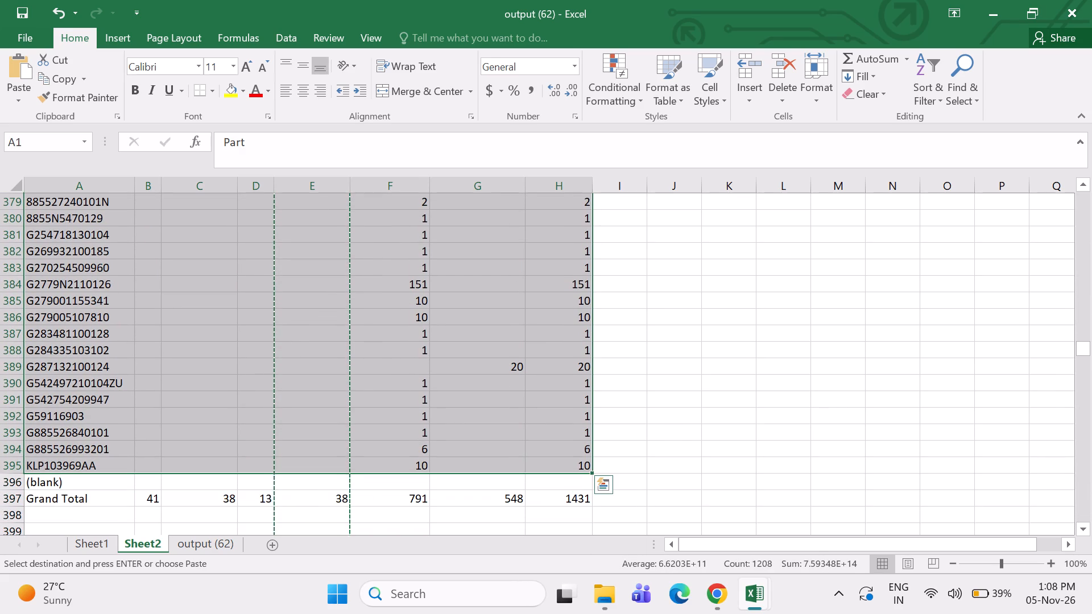
click(213, 89)
click(221, 229)
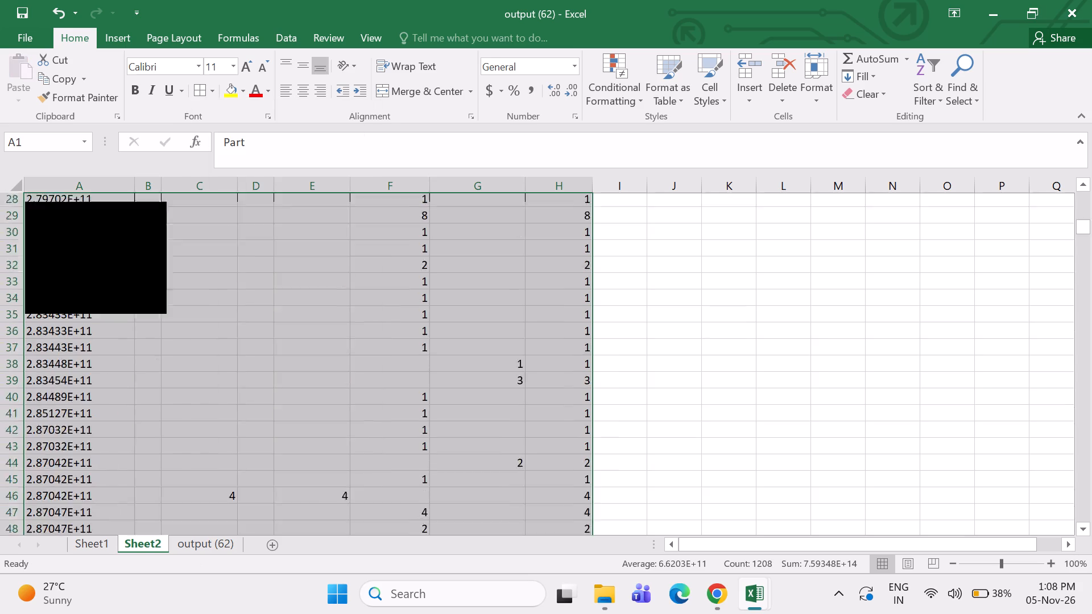
Examine how the part numbers are displayed down the Part column.
click(80, 391)
key(Down)
key(Down)
key(Down)
key(Down)
key(Down)
key(Down)
key(Down)
key(Down)
key(Down)
key(Down)
key(Down)
key(Down)
key(Down)
key(Down)
key(Down)
key(Down)
key(Down)
key(Down)
key(Down)
key(Down)
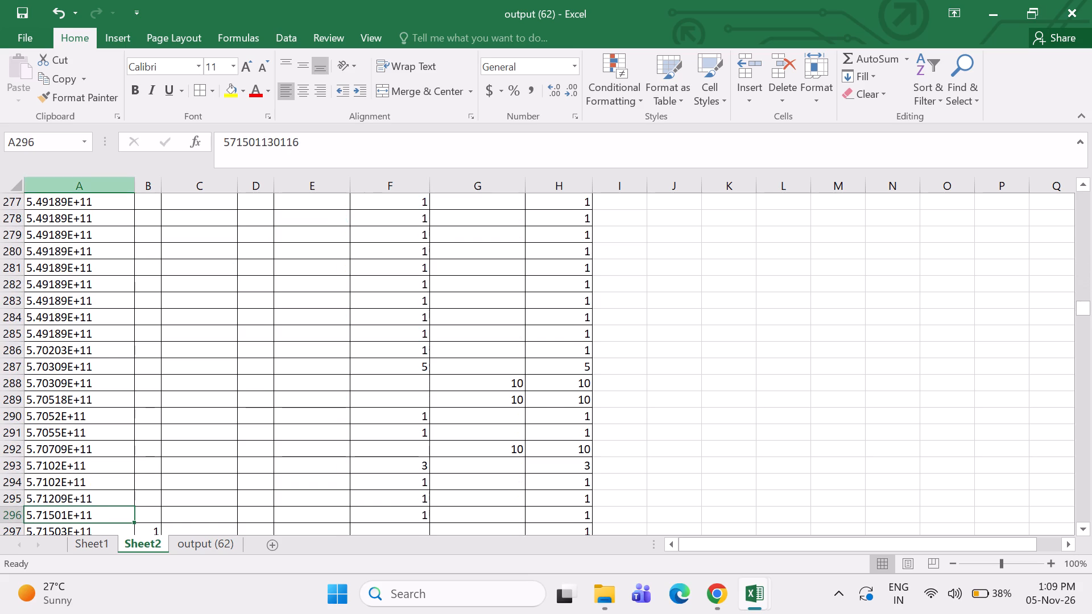
Format the Part column as Number with no decimal places.
click(62, 182)
click(573, 63)
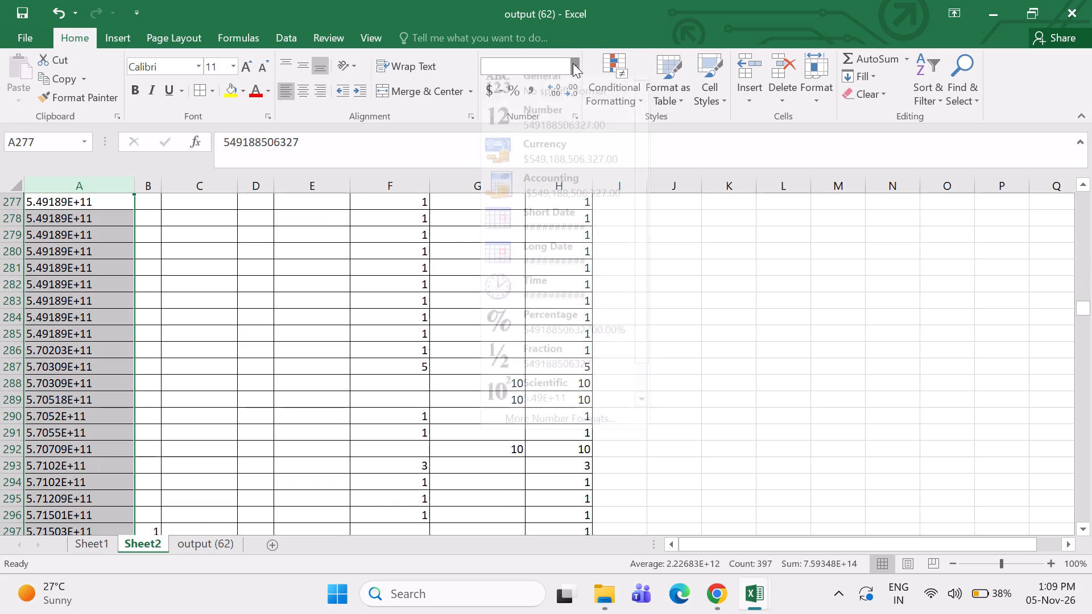
click(559, 139)
triple_click(573, 96)
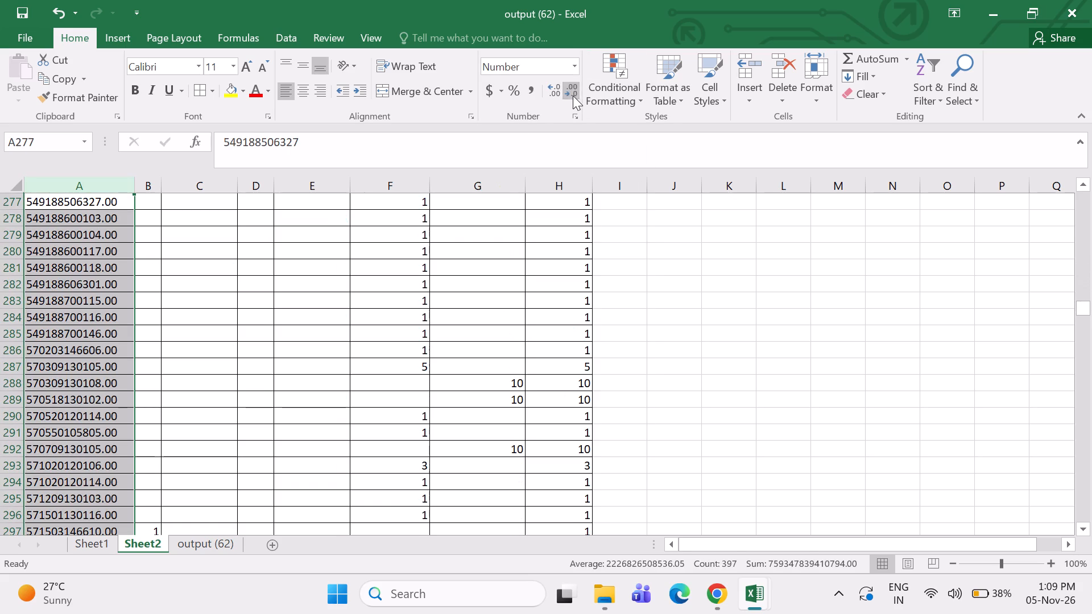
click(573, 96)
Review the remaining table rows down to the (blank) and Grand Total rows at the end.
click(275, 276)
key(Down)
key(Down)
key(Down)
key(Down)
key(Down)
key(Down)
key(Down)
key(Down)
key(Down)
key(Down)
key(Down)
key(Down)
key(Down)
key(Down)
key(Down)
key(Down)
key(Down)
key(Down)
key(Down)
key(Down)
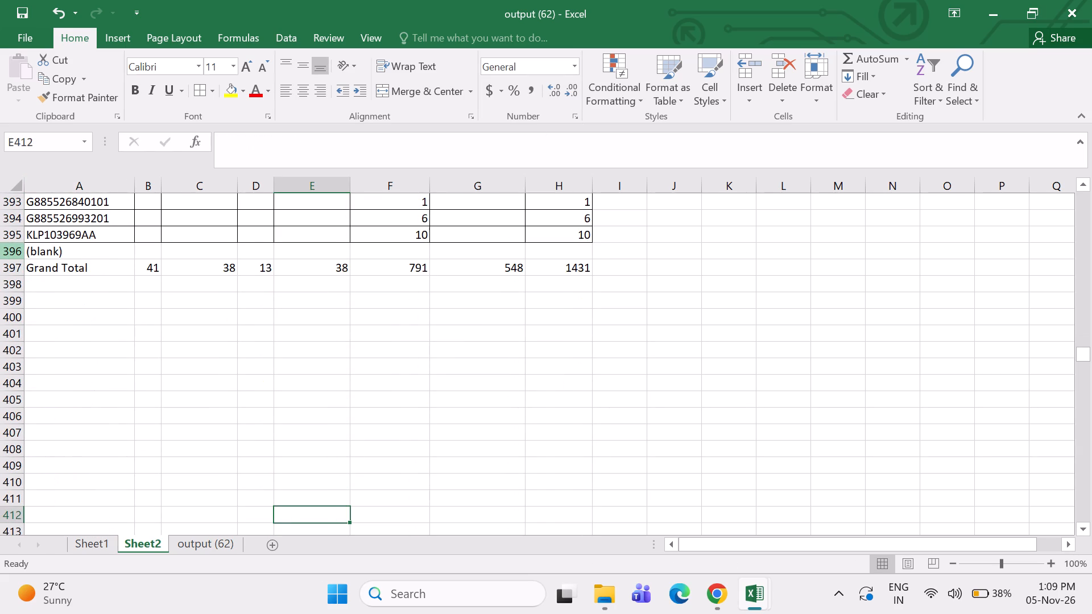
Delete rows 396 to 403, including the (blank) and Grand Total rows below the table.
drag(7, 250, 39, 365)
right_click(163, 353)
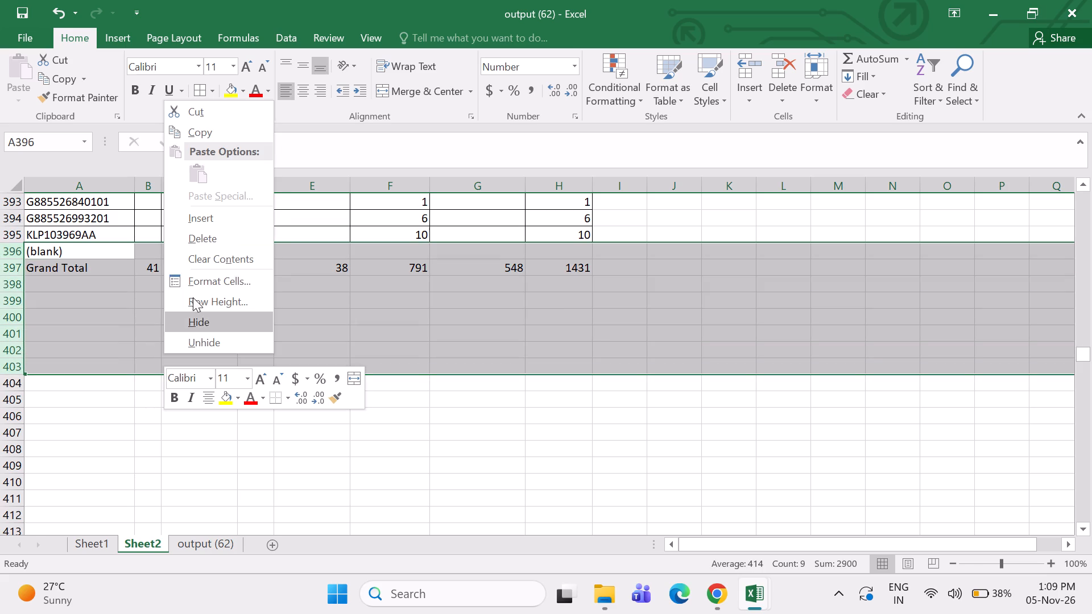
click(202, 244)
click(758, 371)
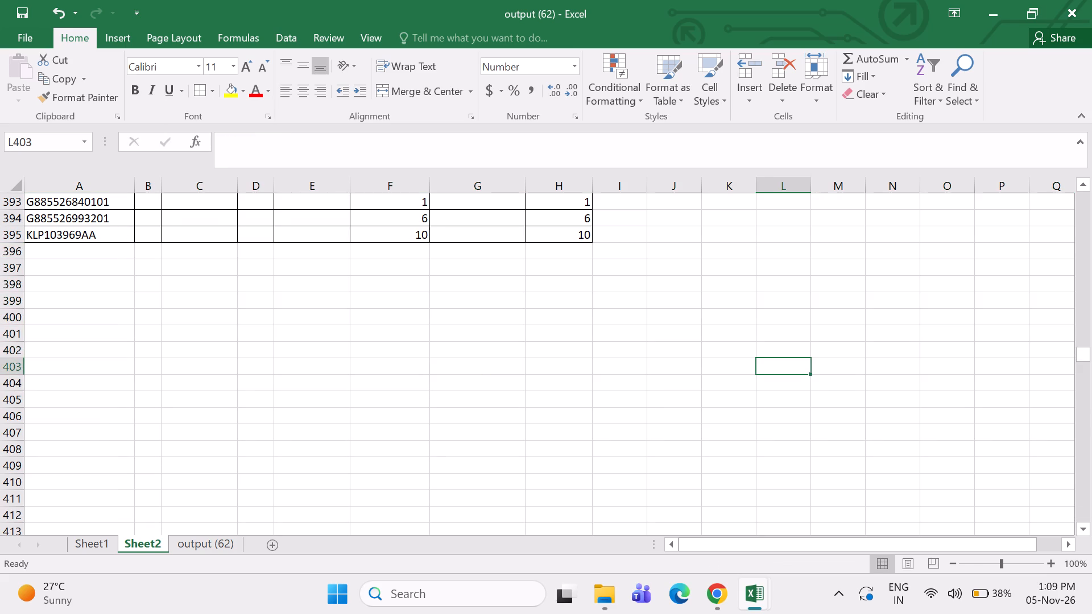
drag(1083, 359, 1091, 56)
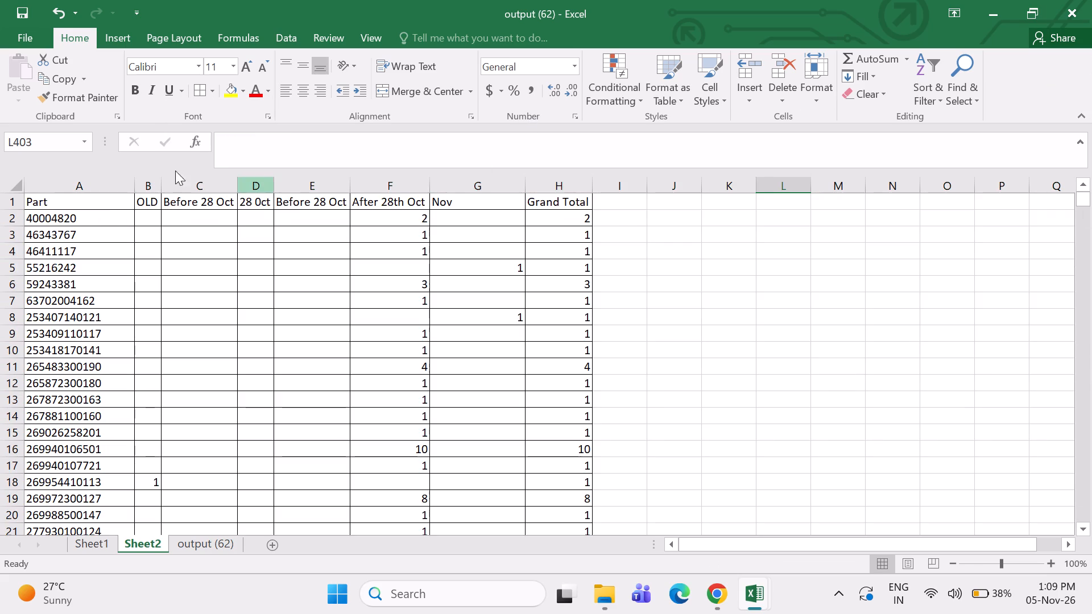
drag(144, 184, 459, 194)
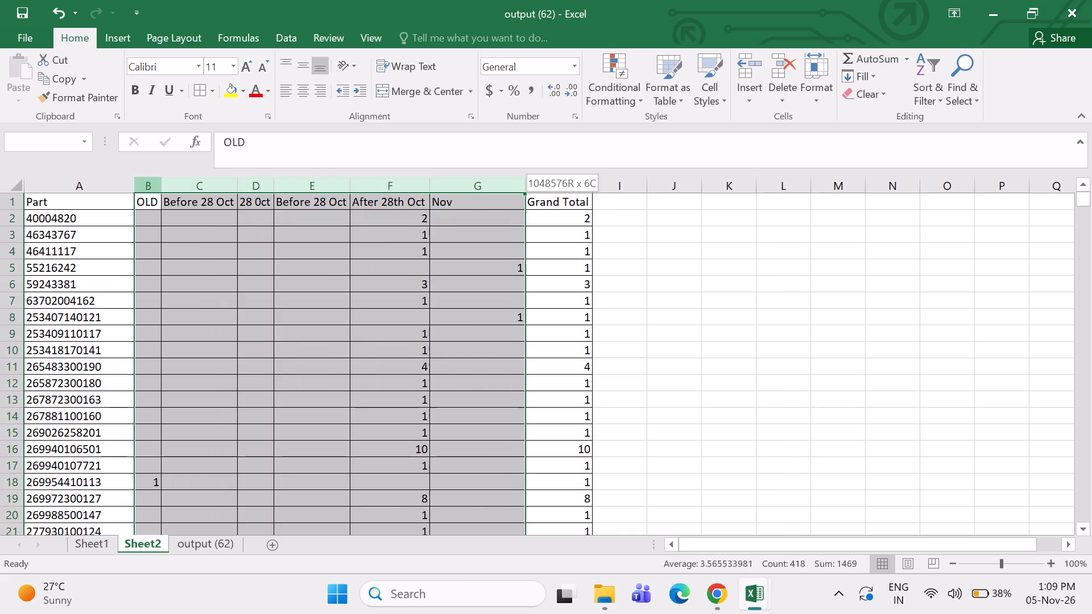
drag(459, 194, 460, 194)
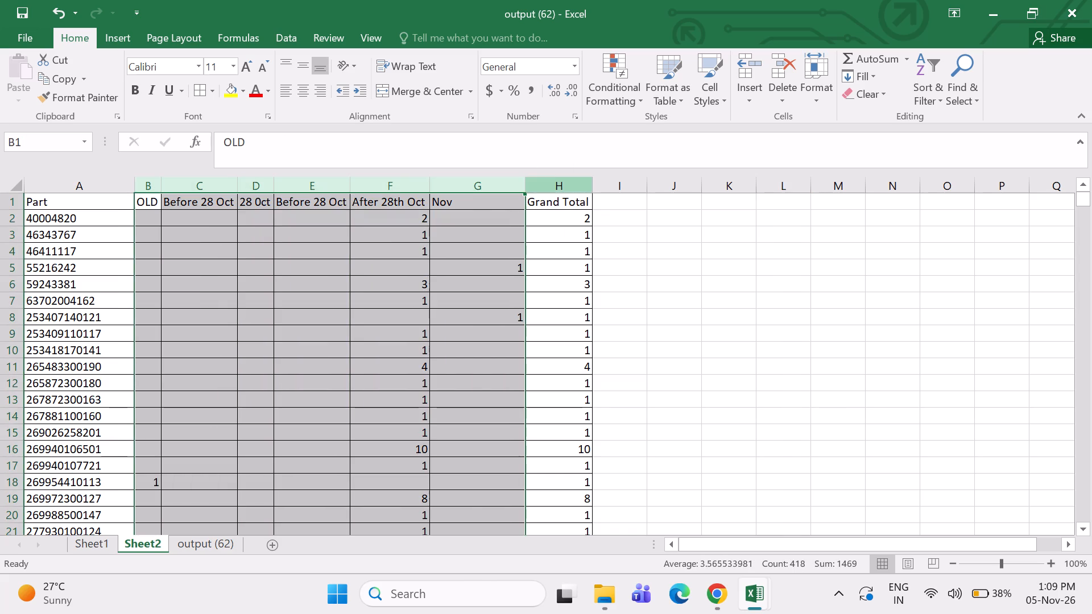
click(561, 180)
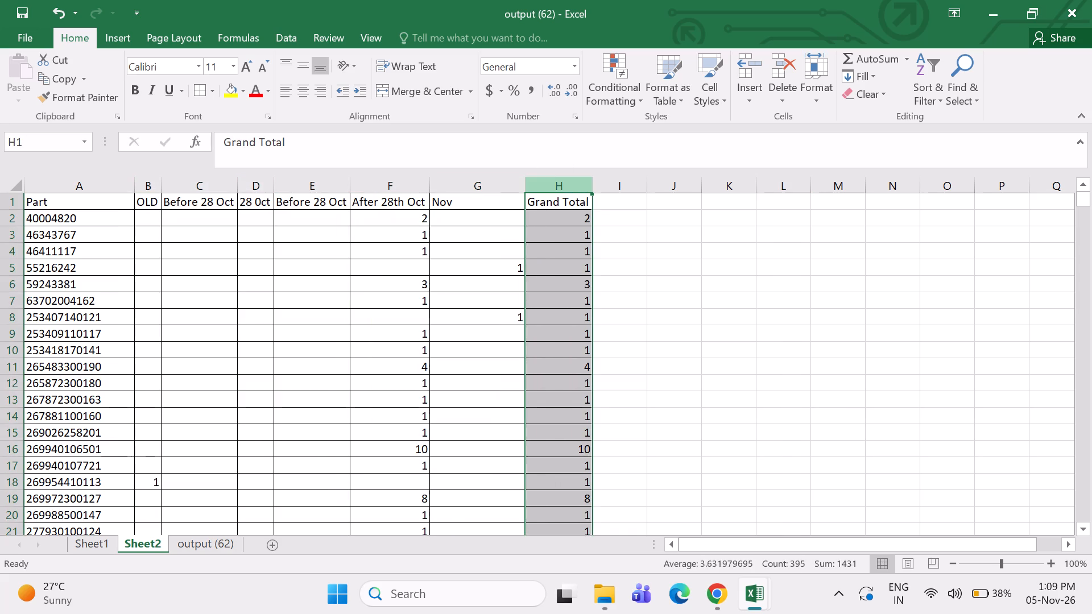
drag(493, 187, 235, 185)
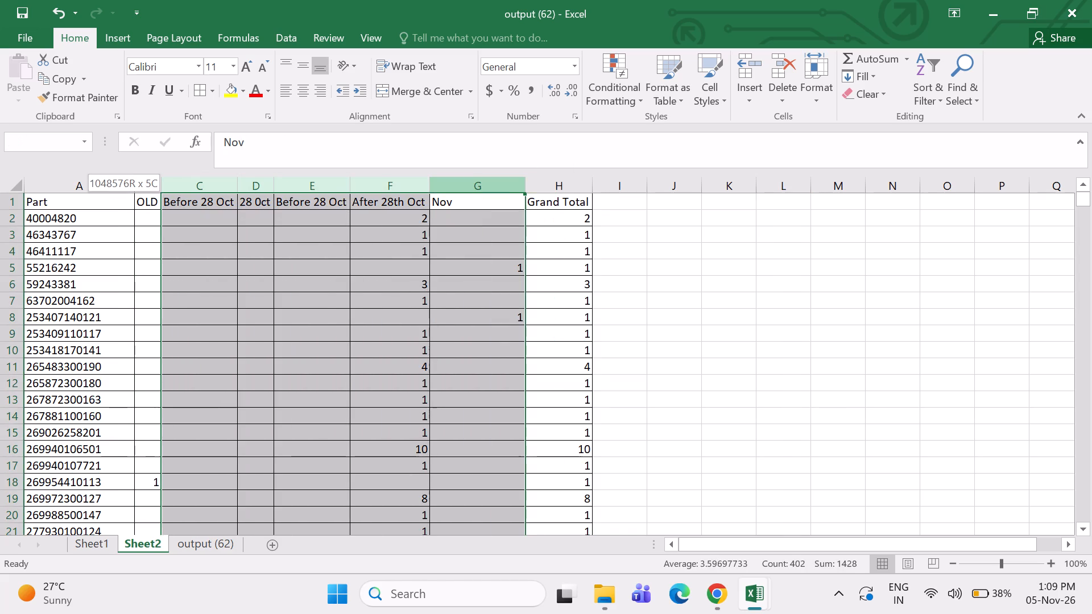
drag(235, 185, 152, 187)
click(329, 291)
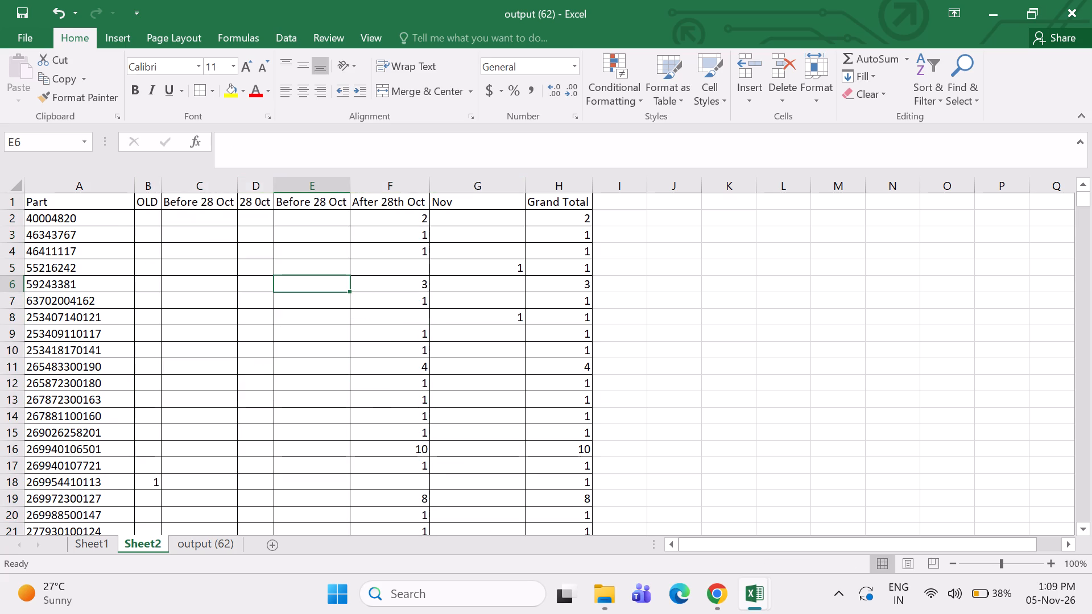
Insert a column between Part and OLD and enter Desc. as its header.
click(148, 186)
right_click(148, 186)
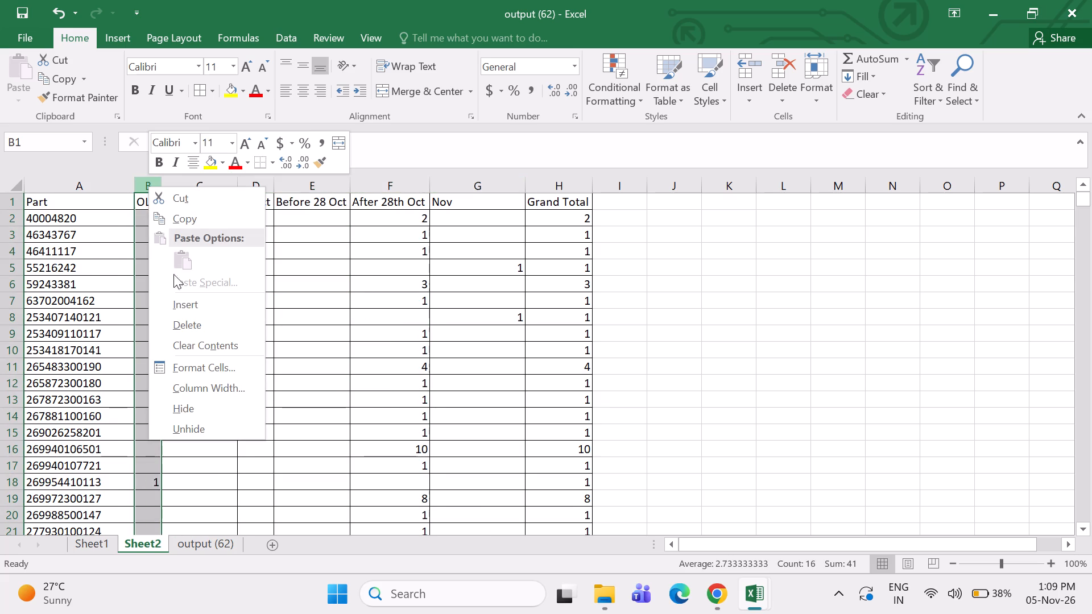
click(184, 303)
click(155, 205)
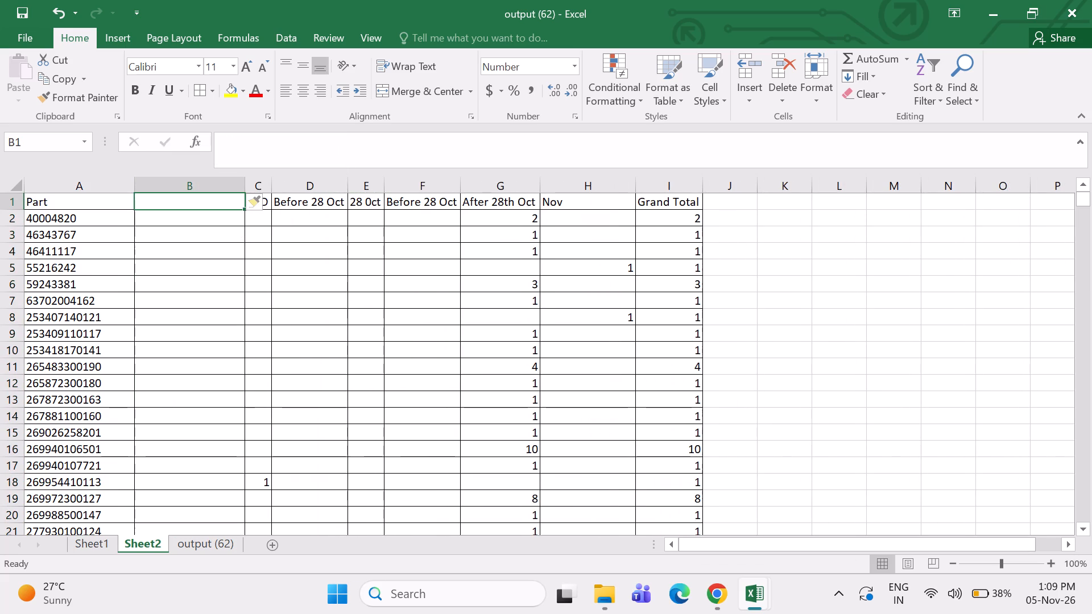
text(Desc.)
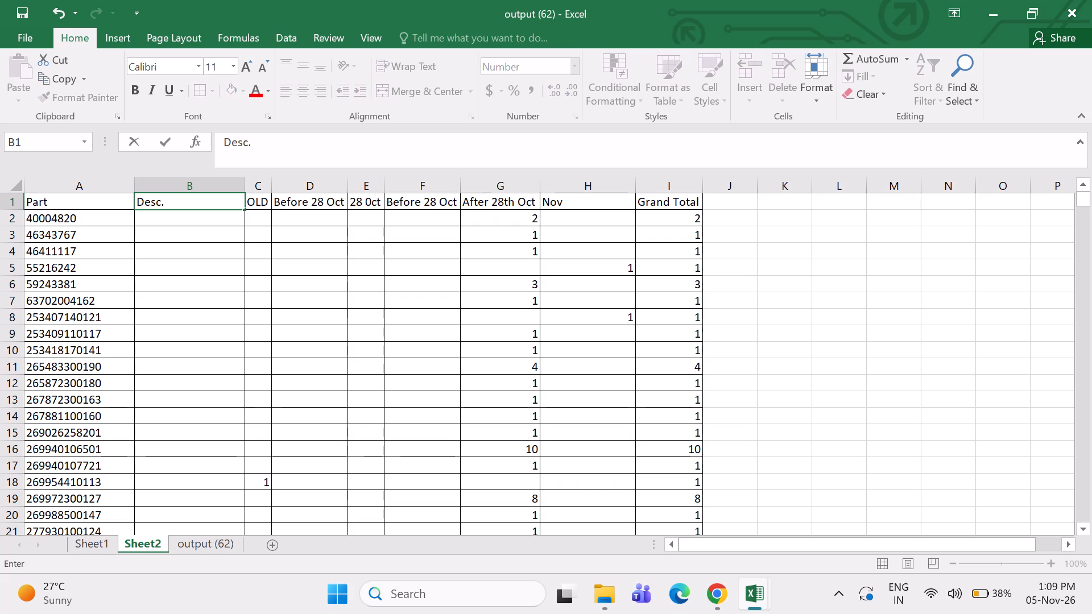
click(159, 218)
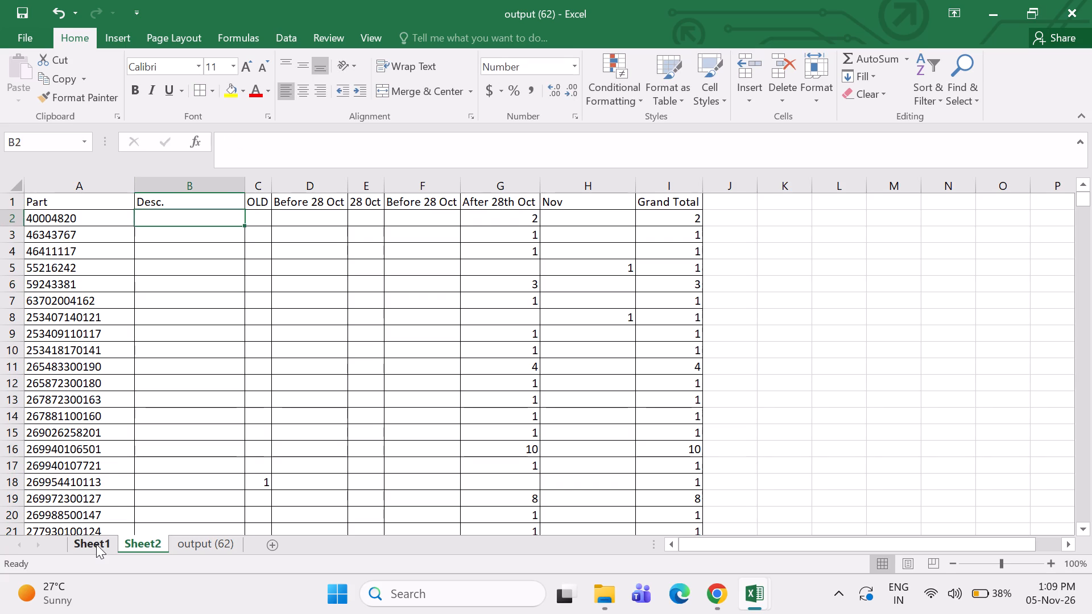
Delete the empty Sheet1 from the workbook.
click(96, 544)
right_click(96, 544)
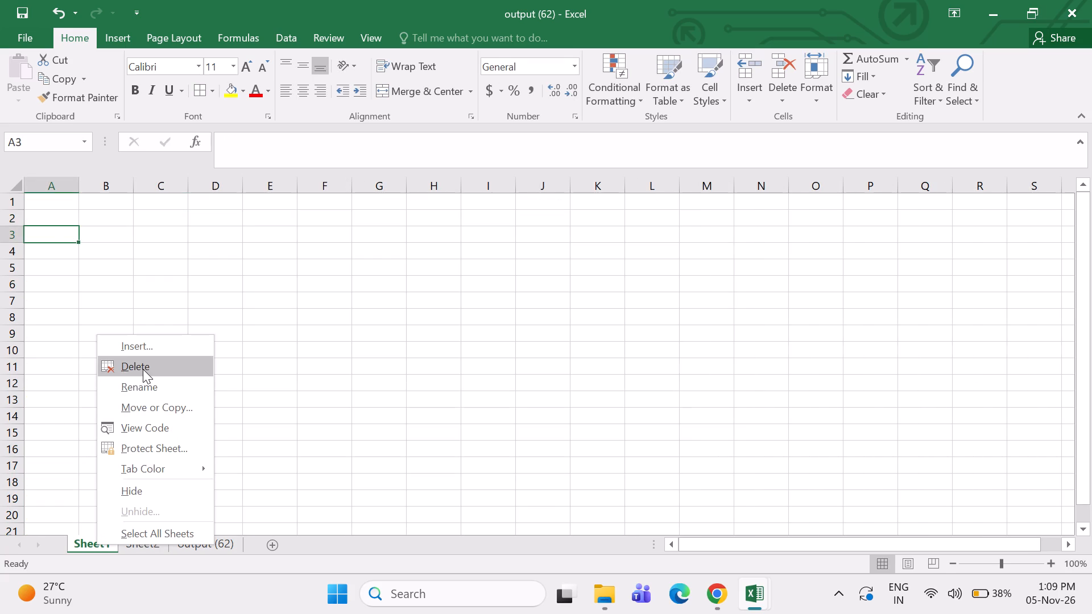
click(143, 369)
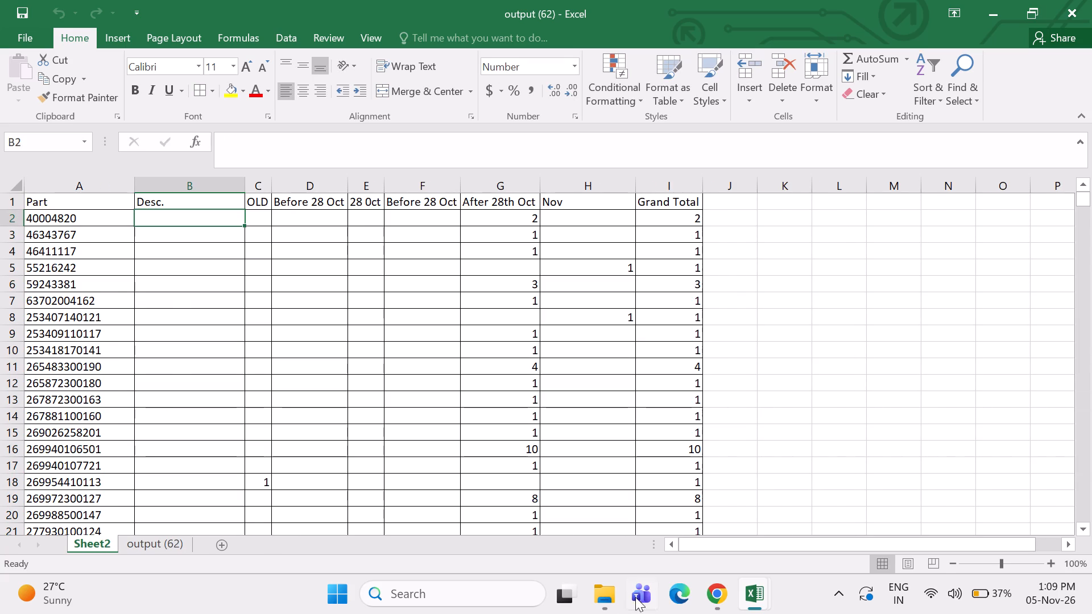
Switch to File Explorer and open the Price List- Oct 2026 workbook from the OCT-26 folder.
click(605, 600)
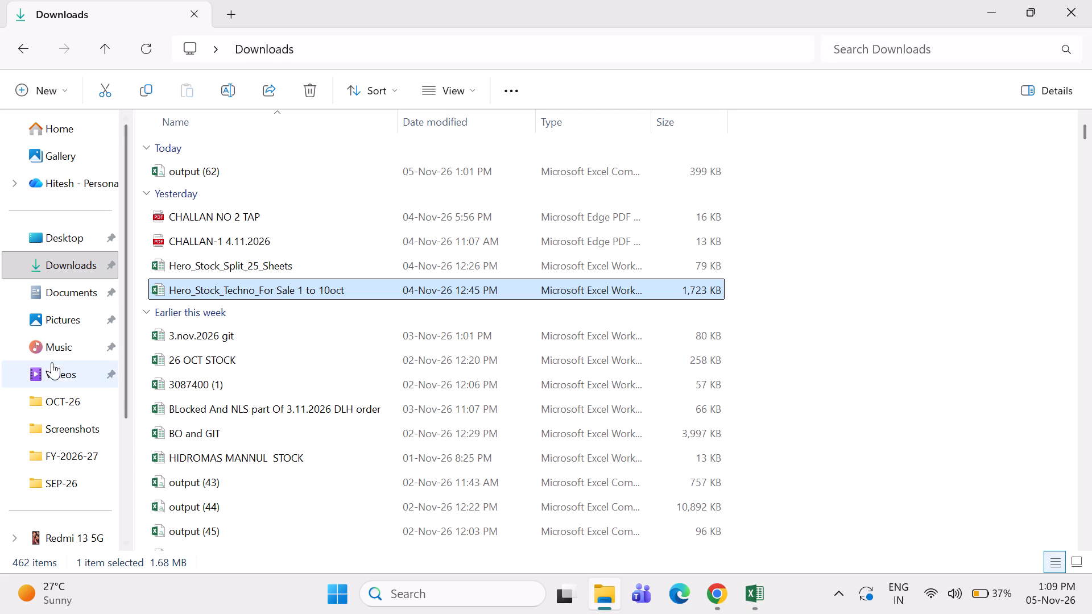
click(55, 406)
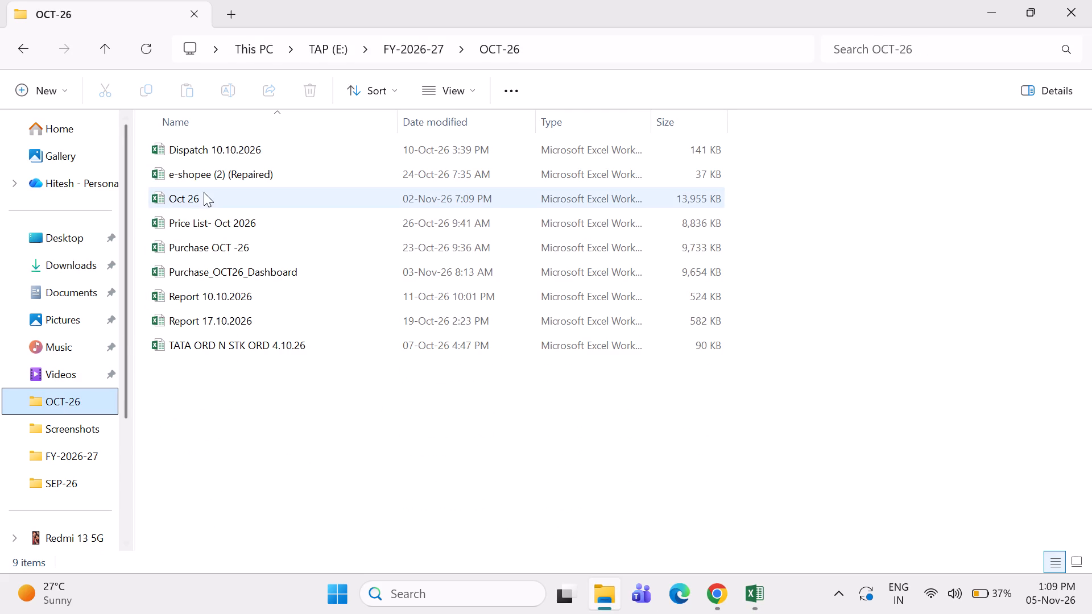
double_click(189, 226)
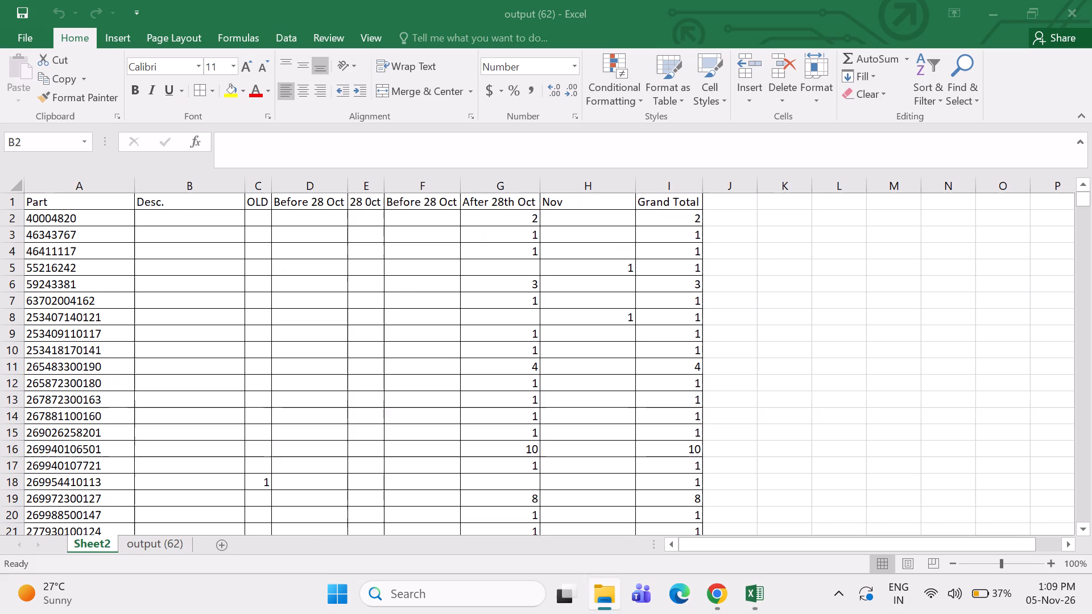
click(552, 385)
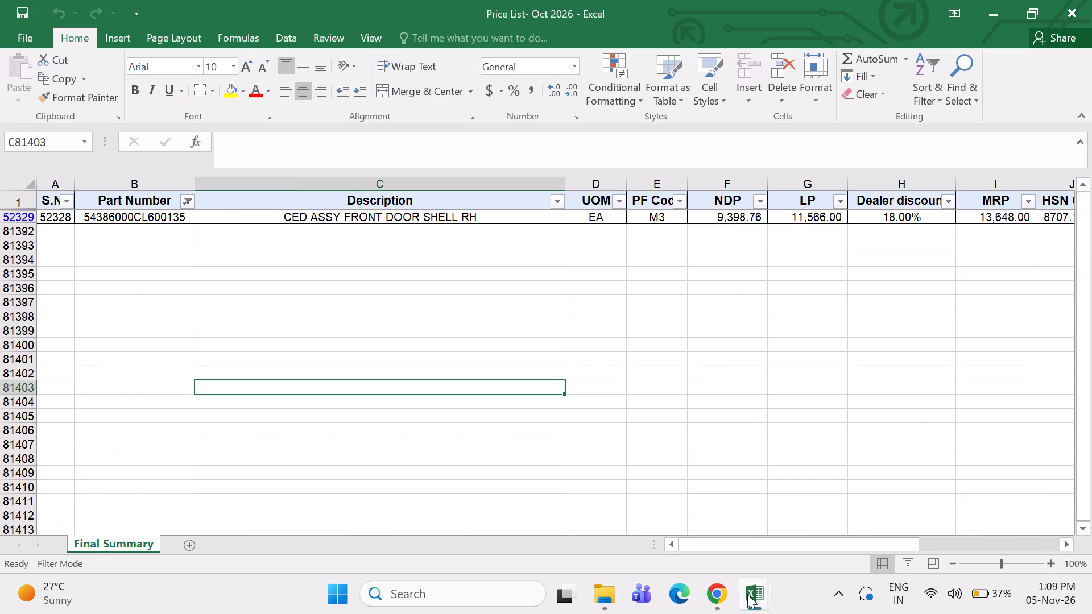
In output (62), build an exact-match VLOOKUP in B2 for A2 against columns B:C of the price list's Final Summary sheet, returning column 2.
click(729, 521)
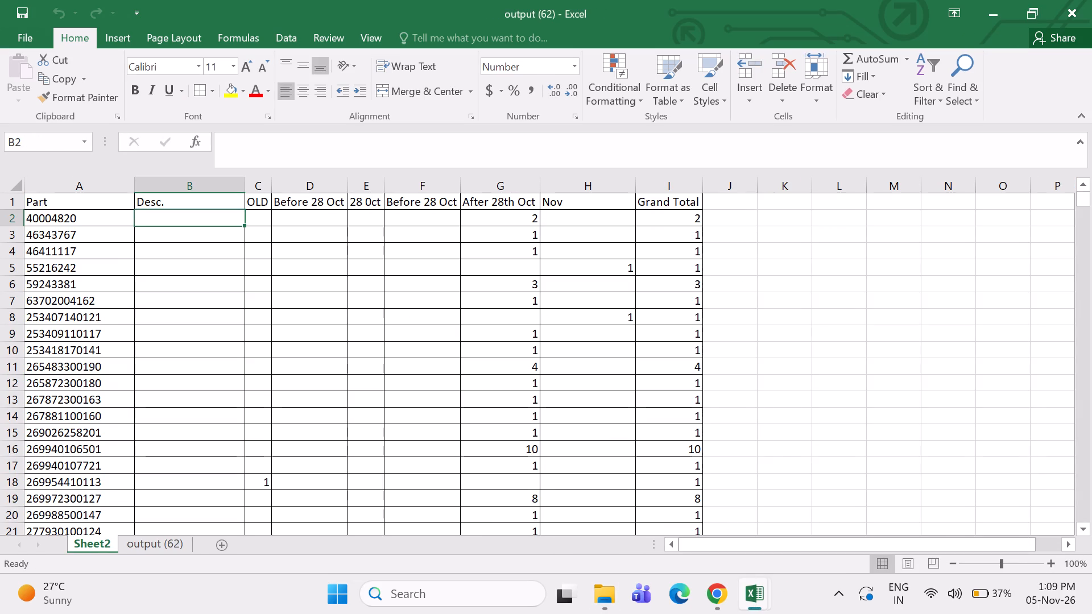
click(225, 30)
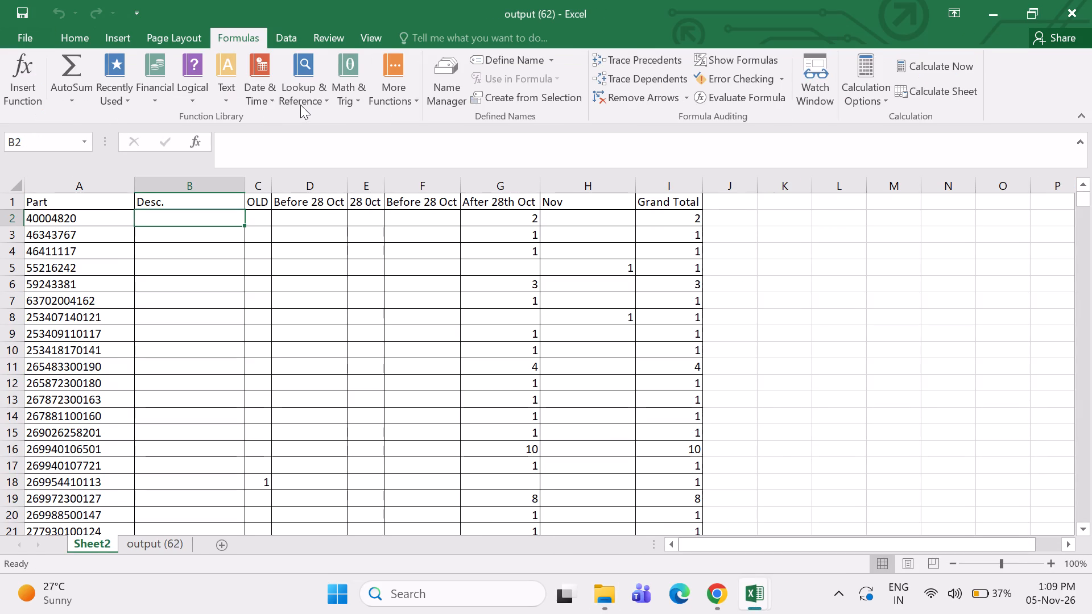
click(300, 105)
click(326, 439)
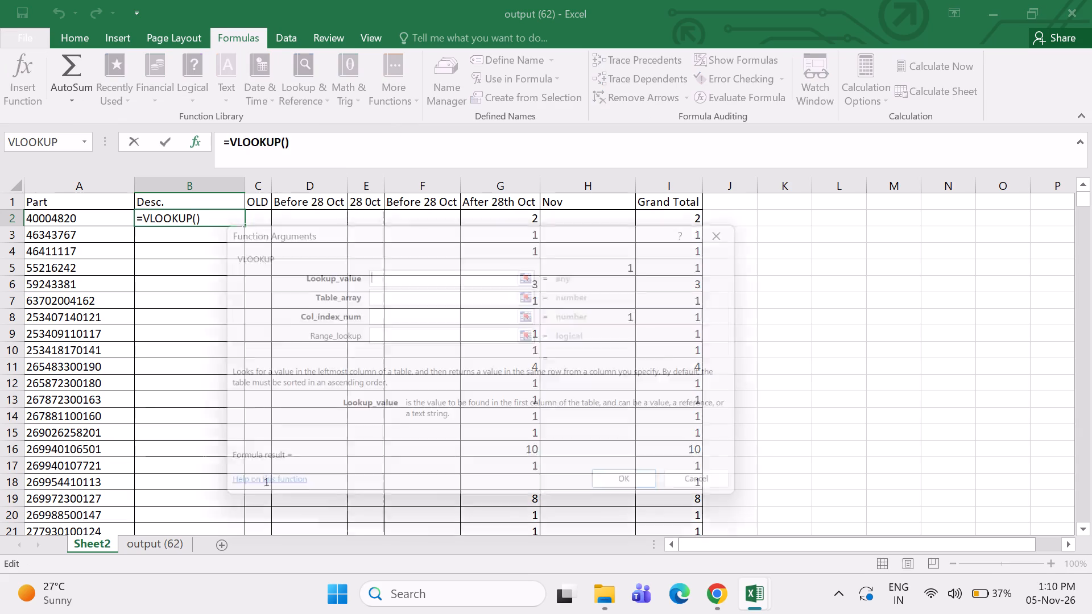
click(55, 225)
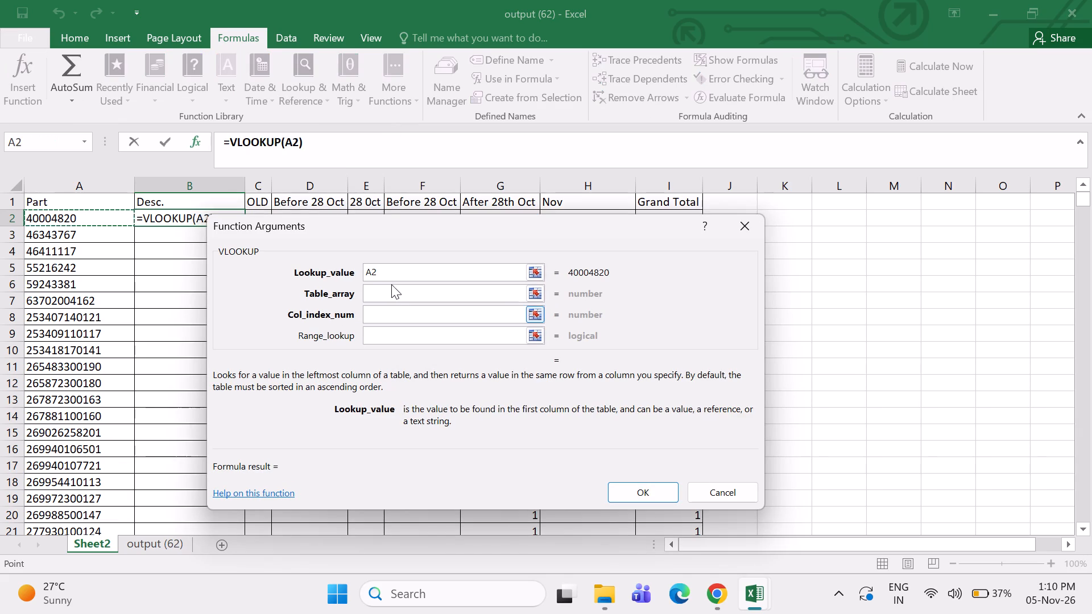
click(390, 295)
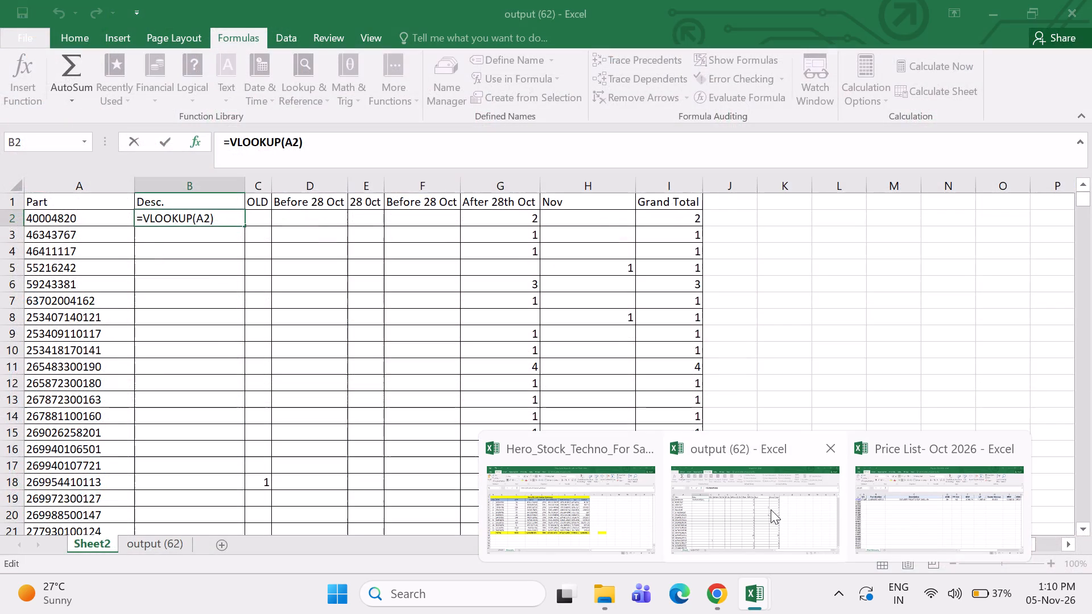
click(890, 517)
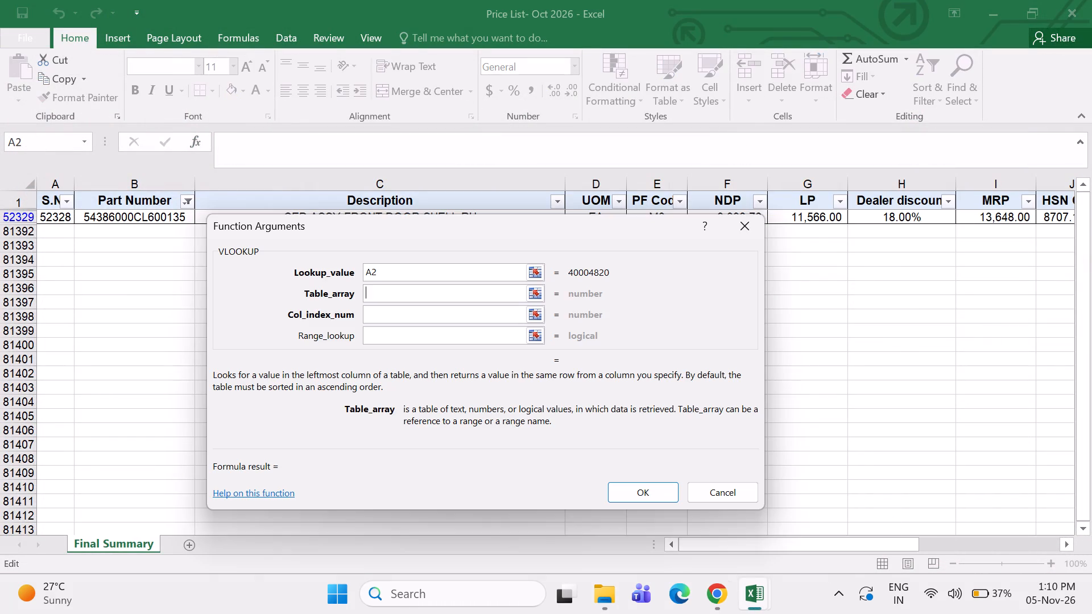
drag(135, 184, 245, 193)
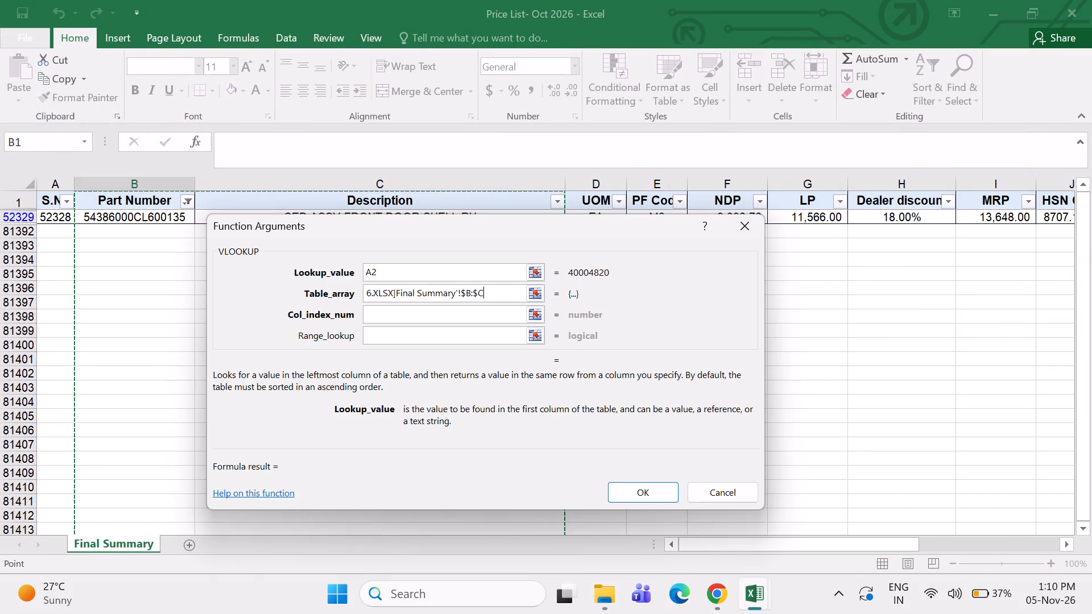
click(381, 313)
key(2)
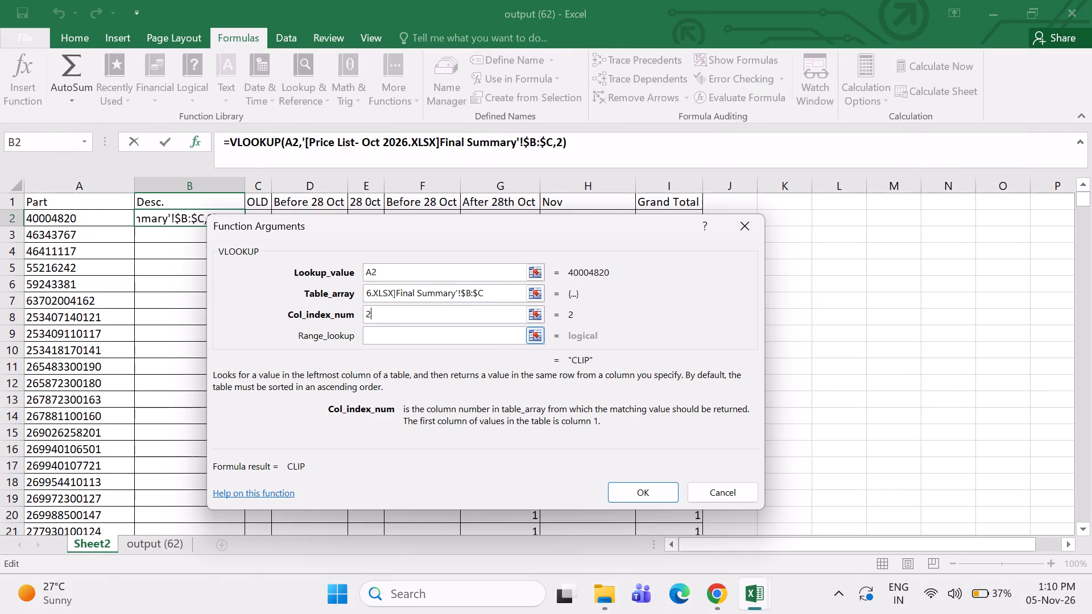
click(383, 338)
key(0)
click(618, 491)
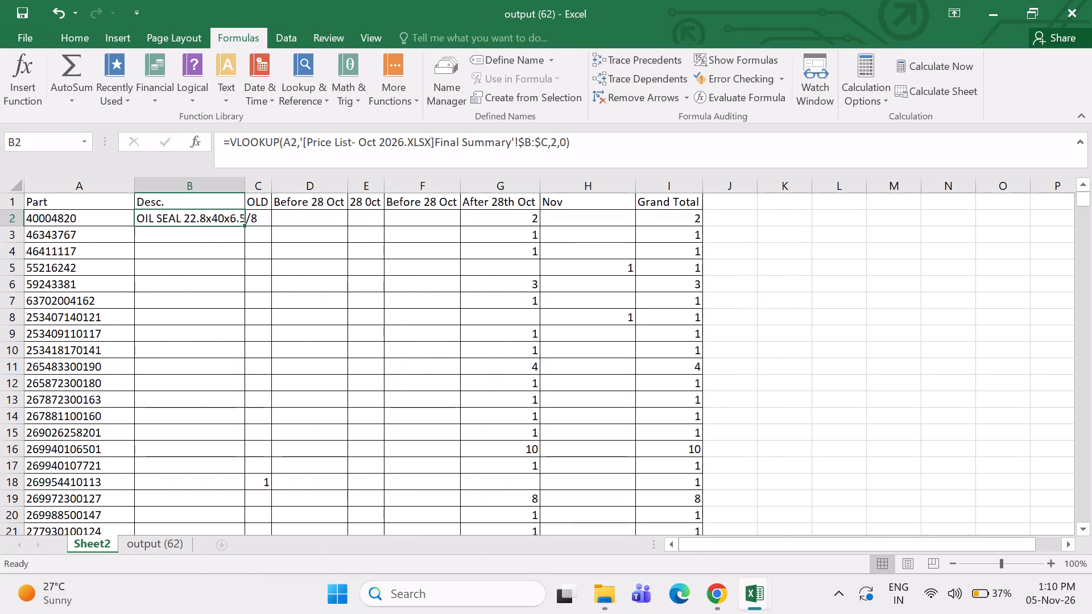
Fill the description lookup down to row 395 and fit the Desc. column width to its contents.
drag(246, 225, 337, 613)
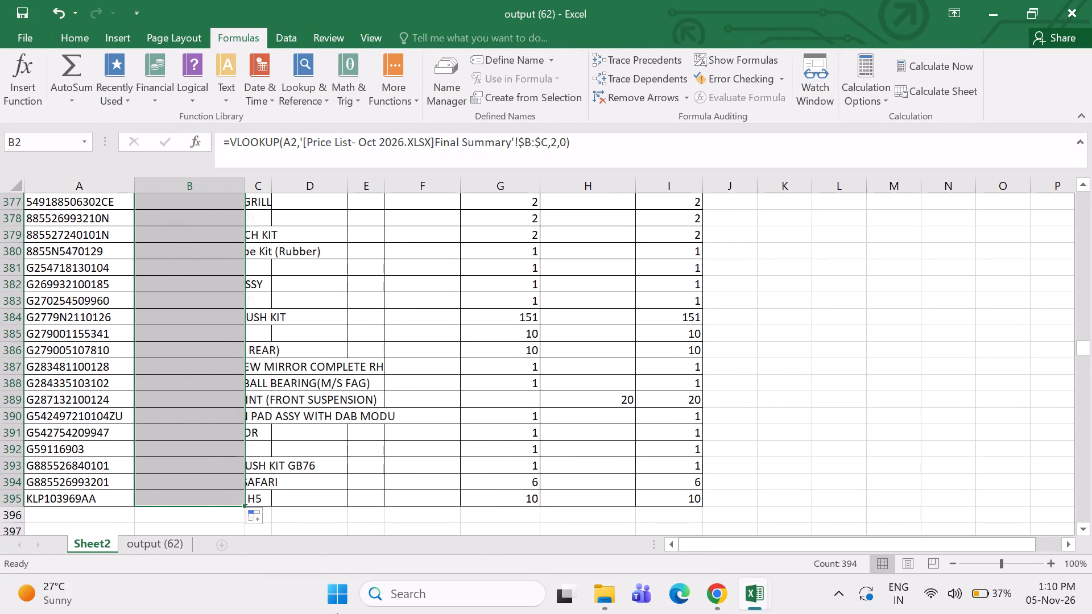
click(247, 181)
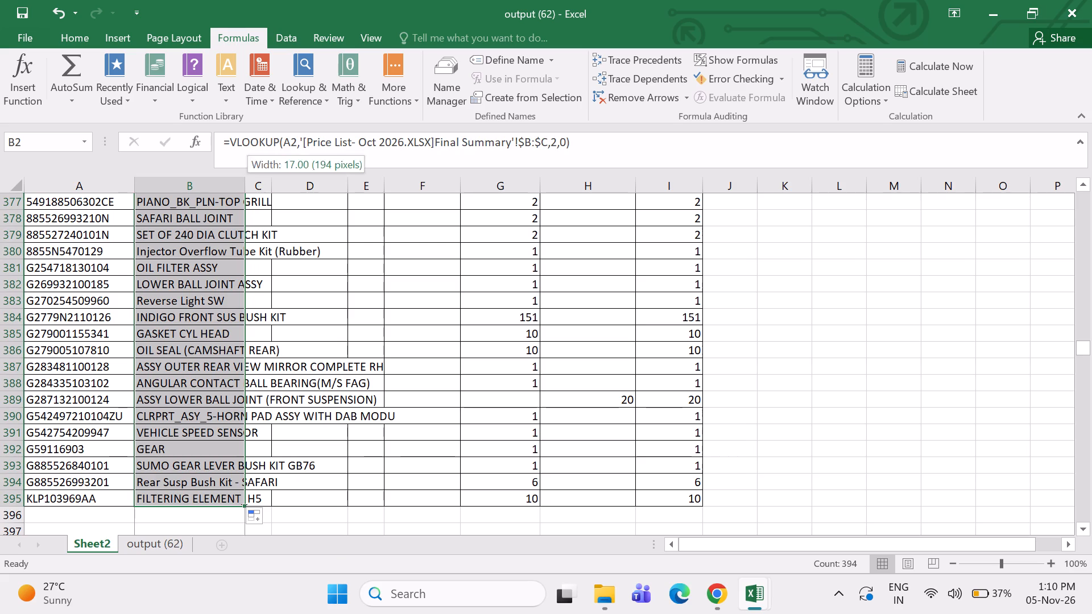
double_click(247, 181)
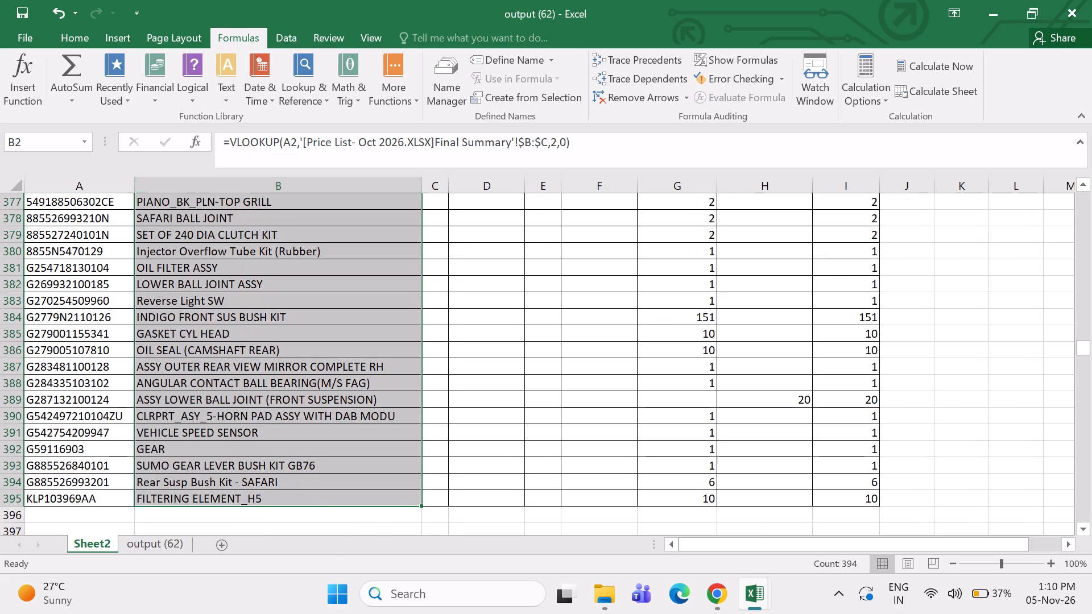
Replace the lookup formulas in the Desc. column with their static values.
key(ctrl+c)
key(ctrl+alt+v)
key(v)
key(Return)
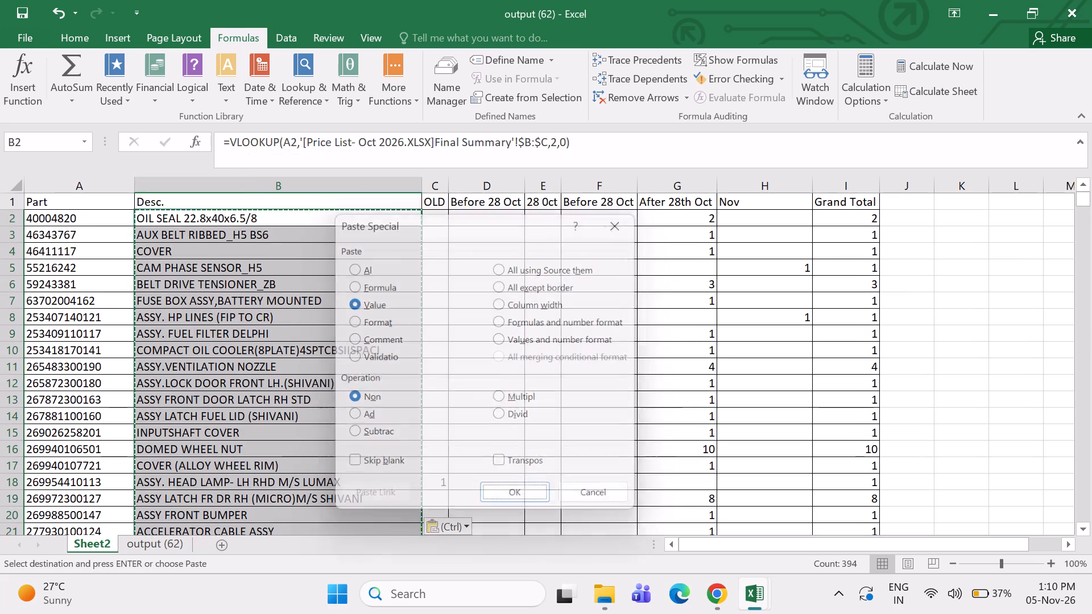
Widen the OLD column.
double_click(453, 184)
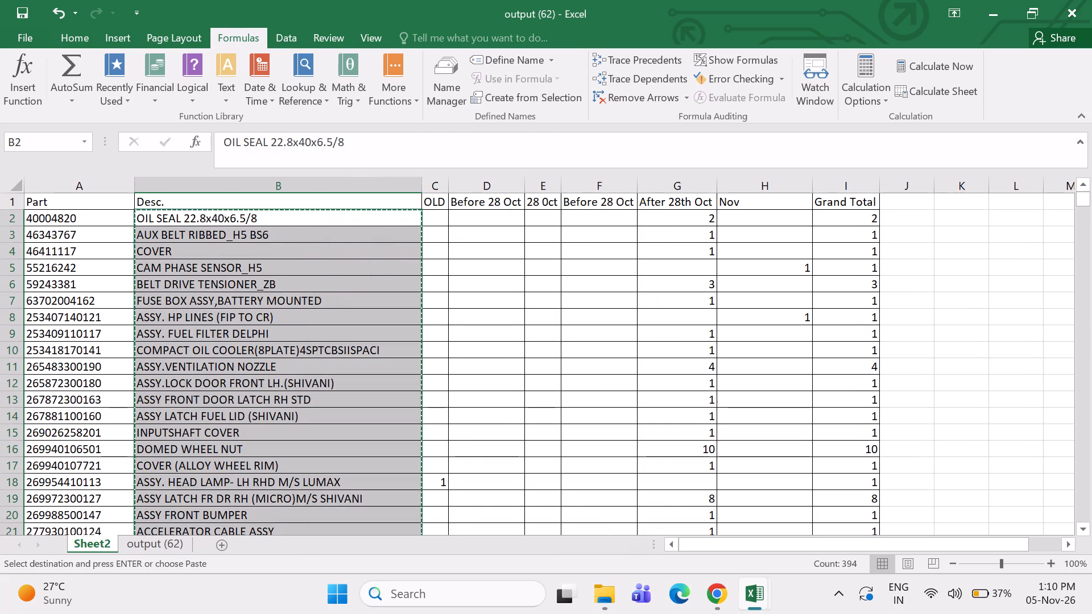
drag(450, 184, 487, 187)
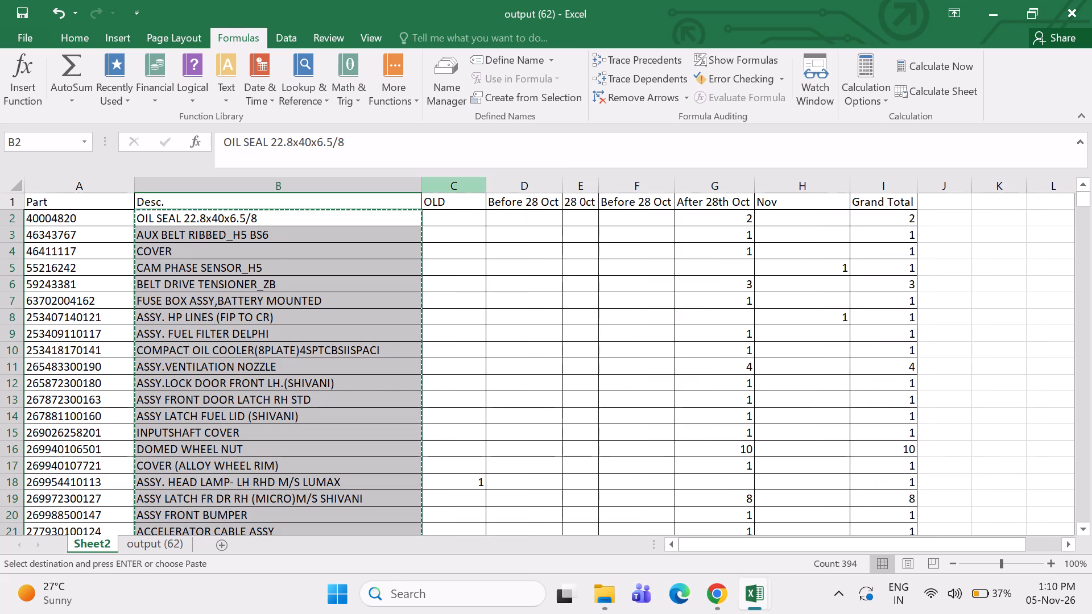
Insert a column between Desc. and OLD, narrow it, and give it the header MRP.
click(441, 185)
right_click(441, 185)
click(479, 297)
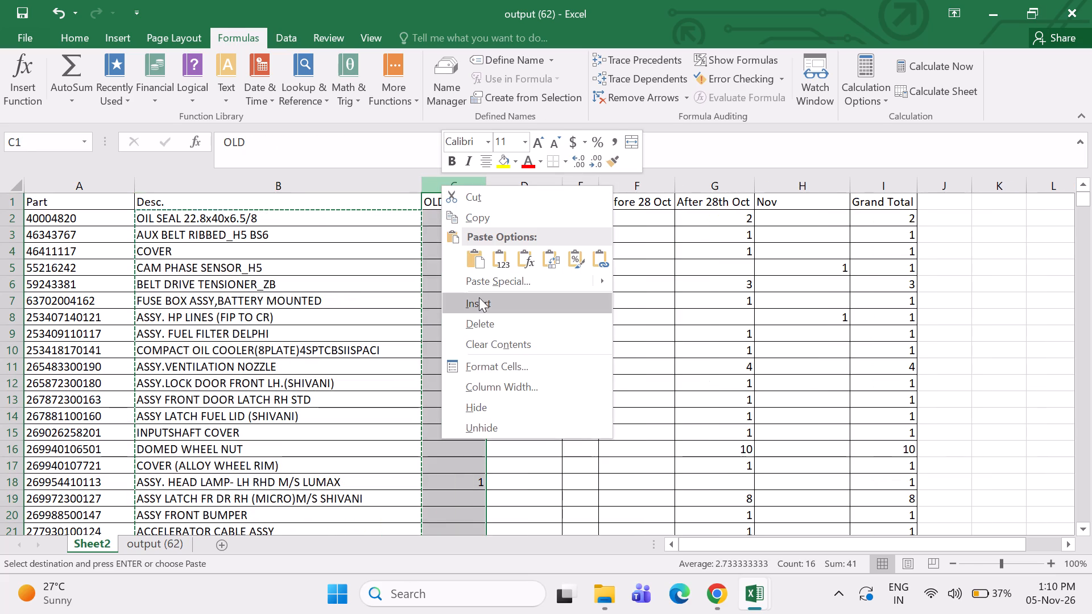
drag(714, 183, 506, 197)
click(439, 201)
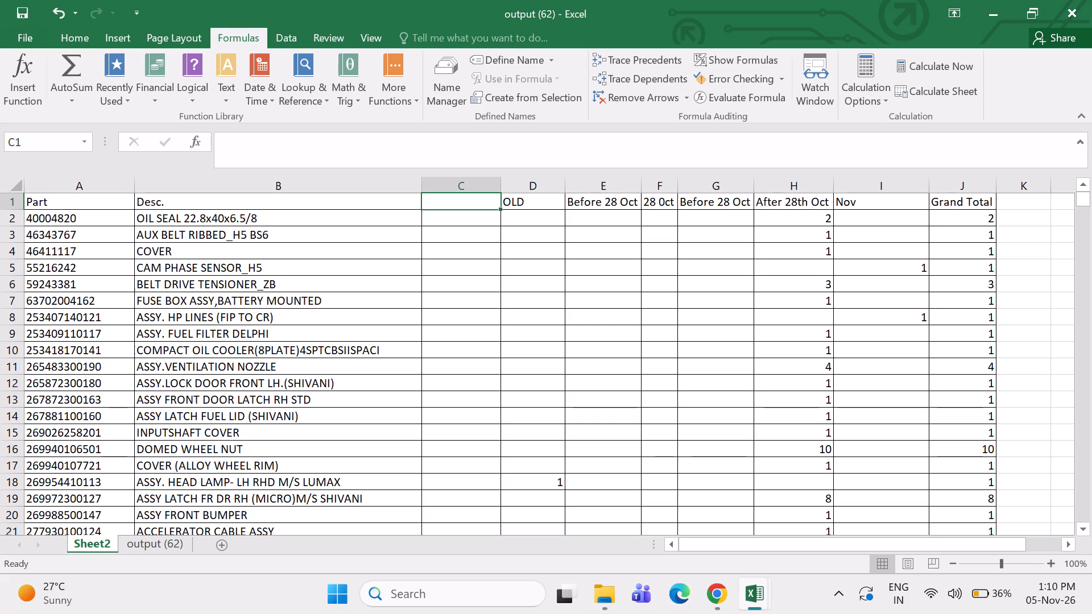
text(MRP)
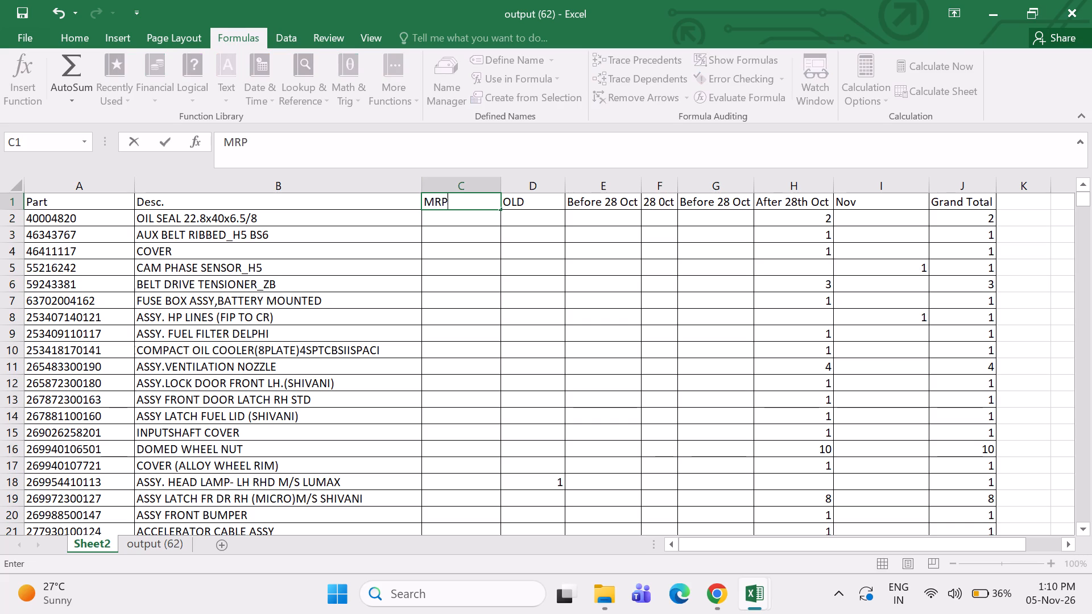
click(479, 275)
Build an exact-match VLOOKUP in C2 for A2 against columns B:I of the price list's Final Summary sheet, returning column 8.
click(450, 217)
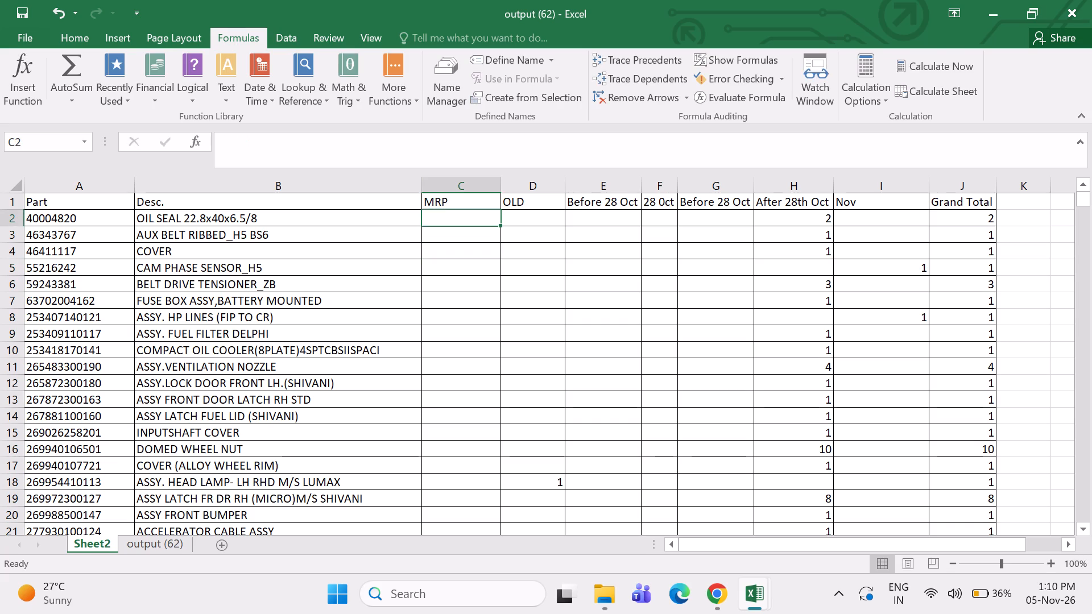
click(288, 74)
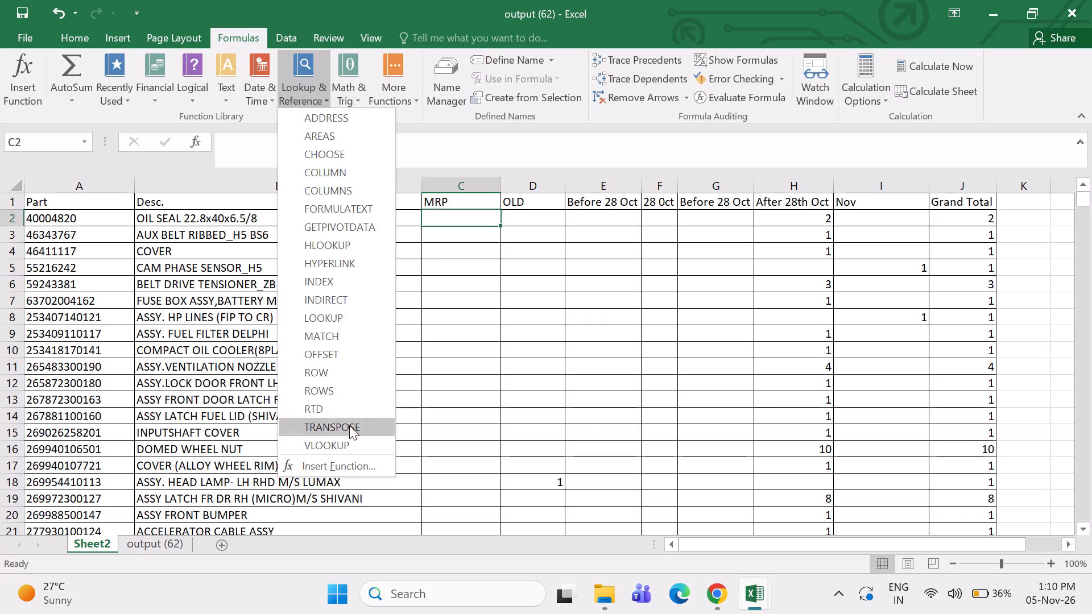
click(347, 443)
click(45, 215)
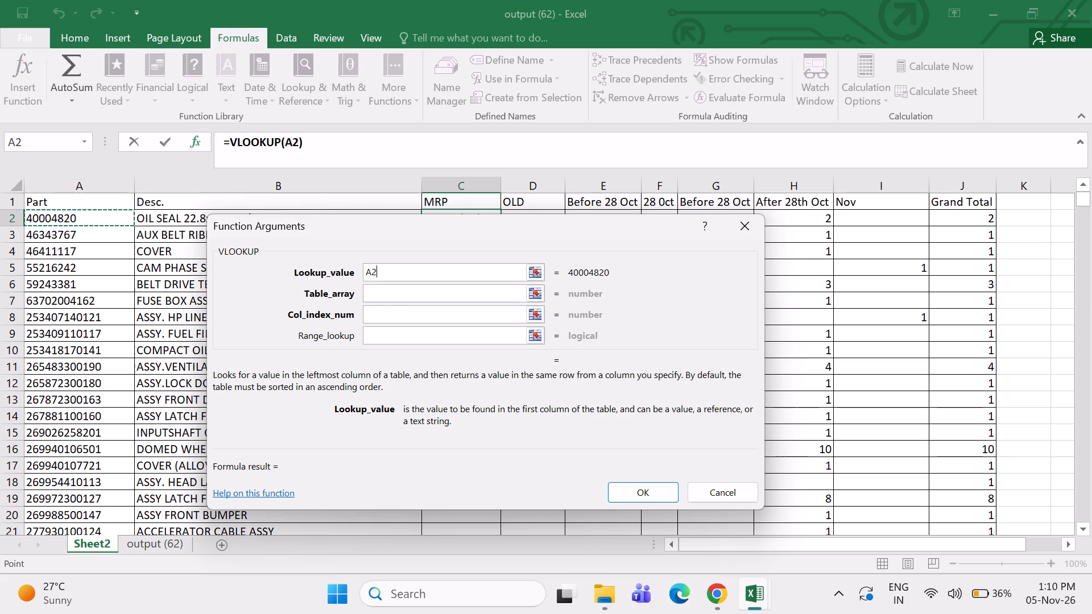
click(406, 297)
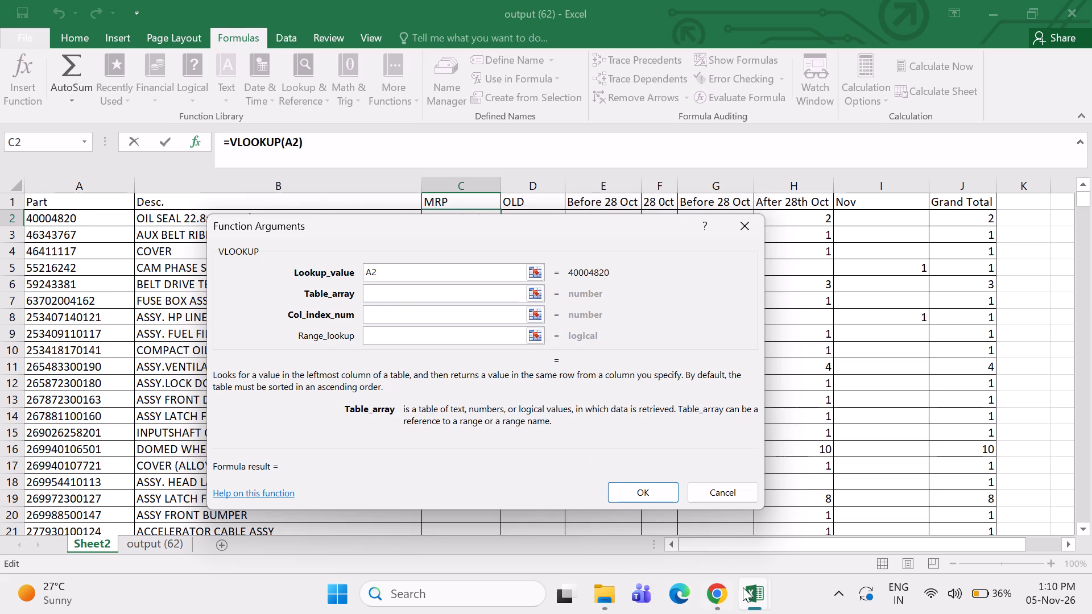
click(925, 534)
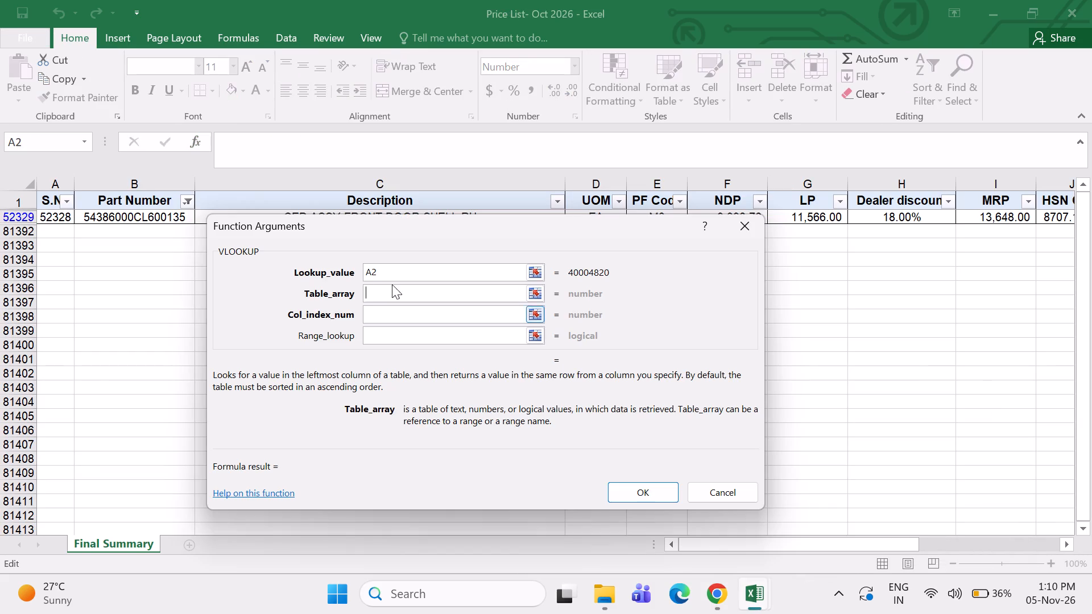
drag(135, 177, 1021, 285)
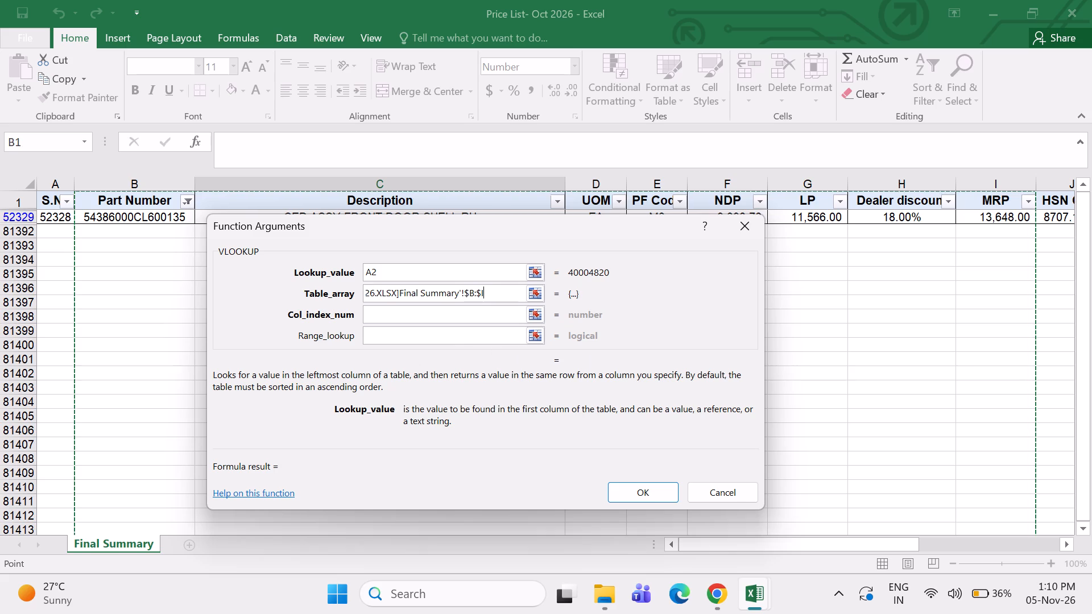
click(444, 319)
key(8)
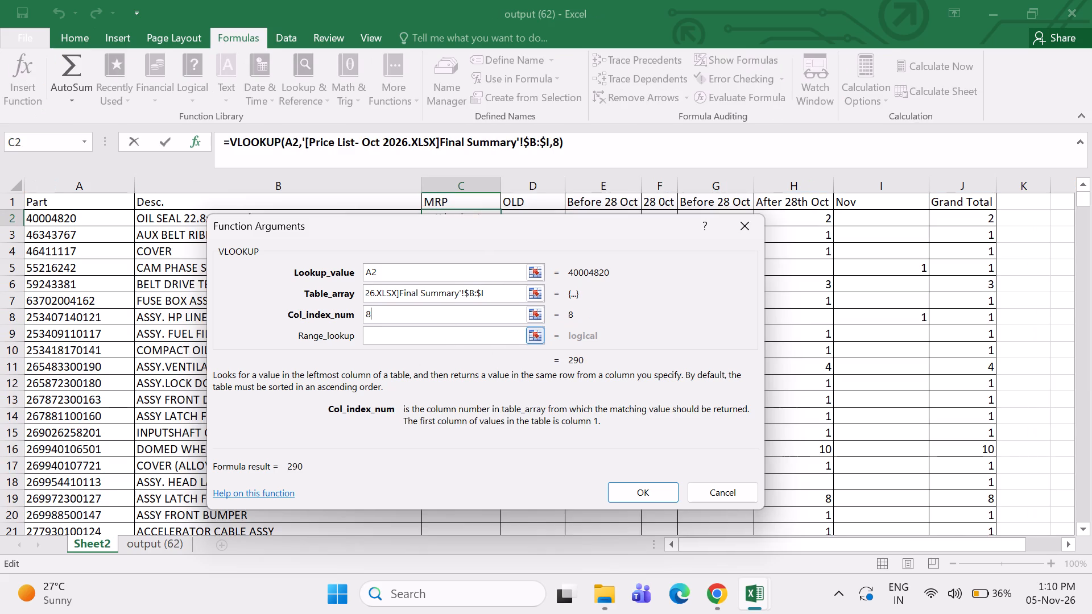
click(442, 333)
key(0)
click(646, 495)
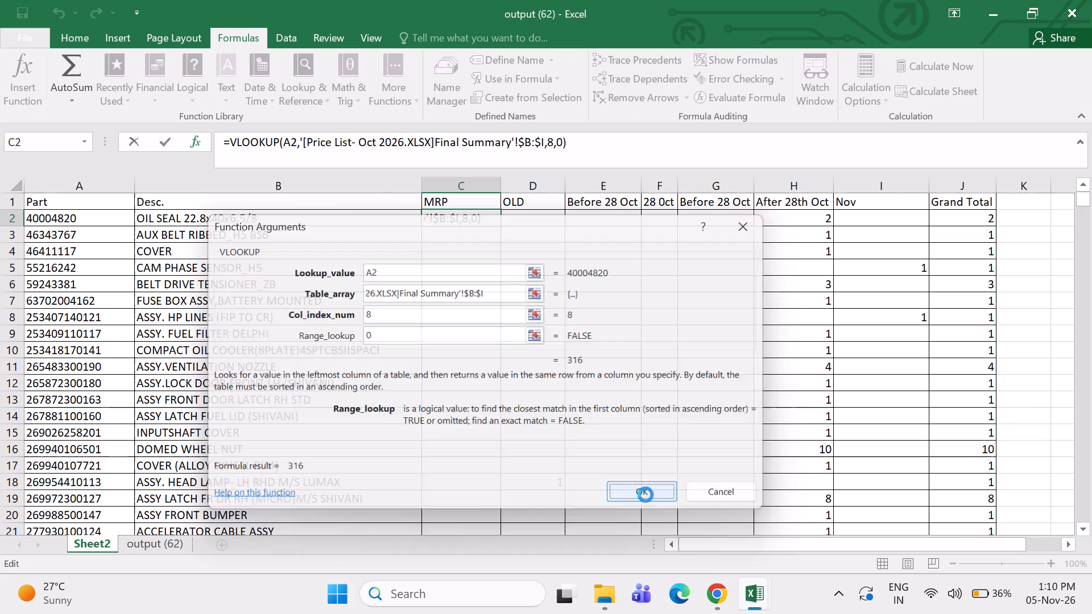
Fill the MRP lookup down to row 395.
click(499, 223)
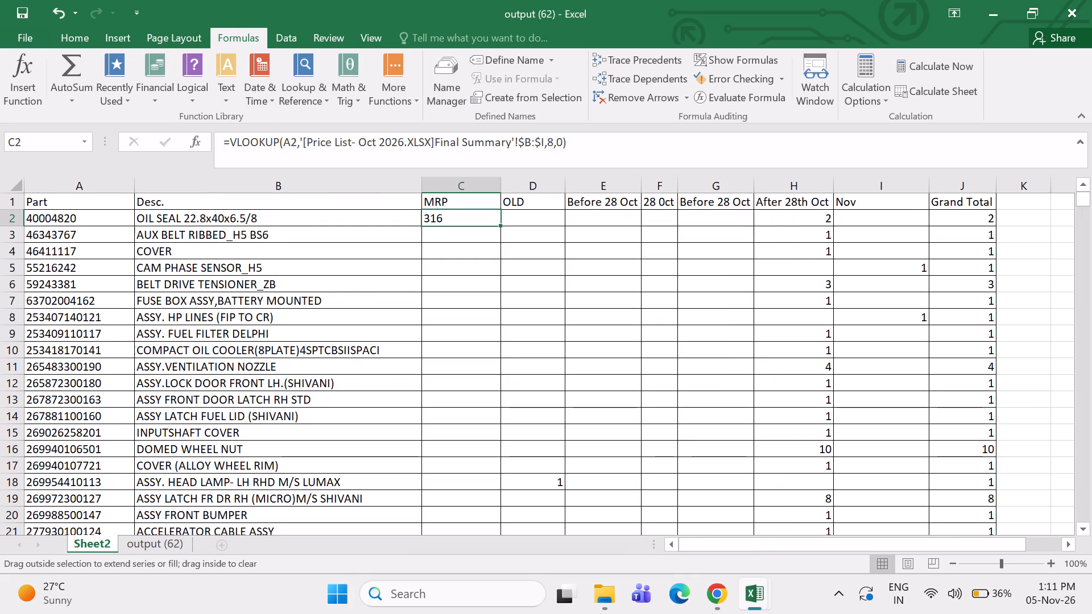
double_click(500, 225)
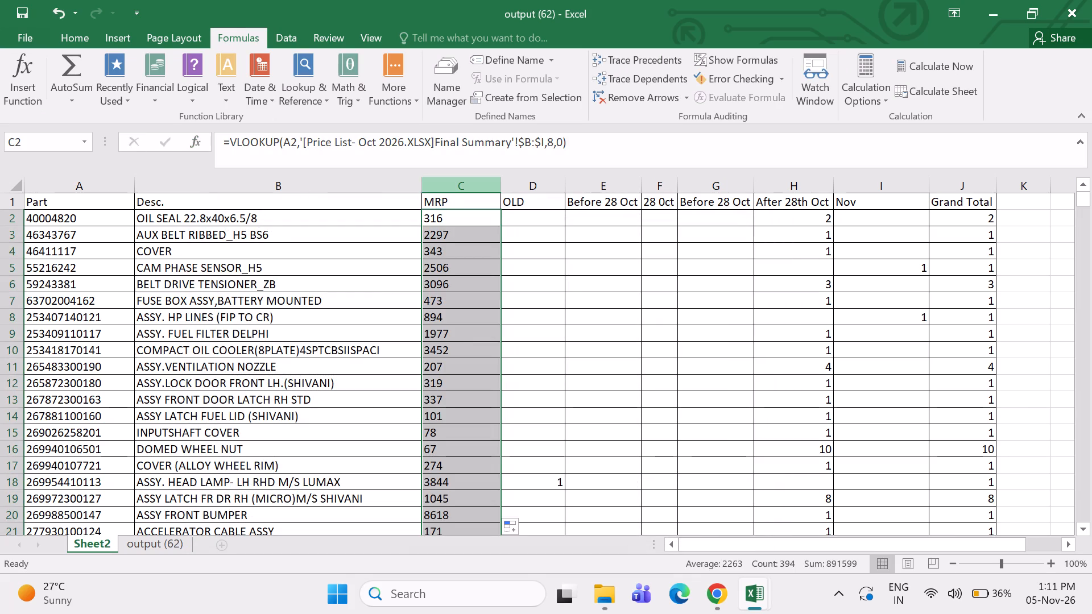
Replace the lookup formulas in the MRP column with their static values.
click(454, 184)
key(ctrl+c)
key(ctrl+alt+v)
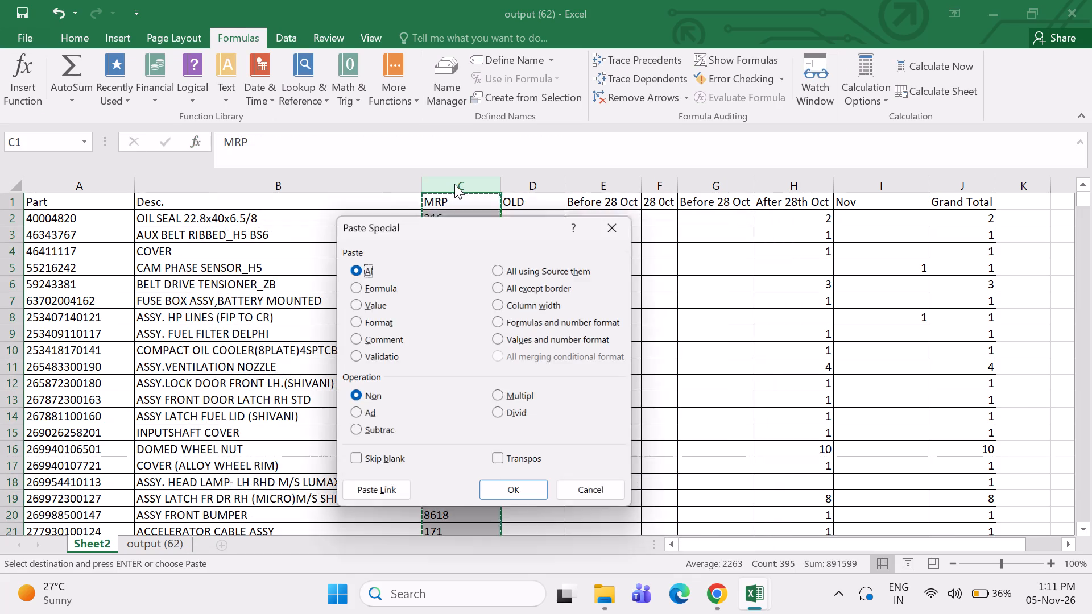
key(v)
key(Return)
Insert another column between Desc. and MRP and narrow it.
click(433, 185)
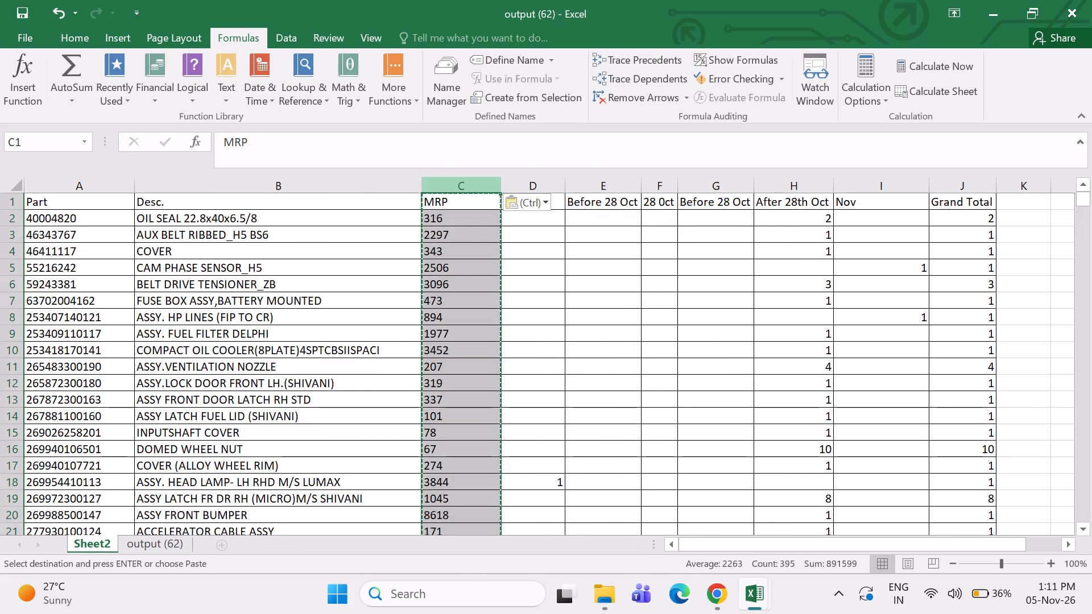
right_click(433, 185)
click(464, 297)
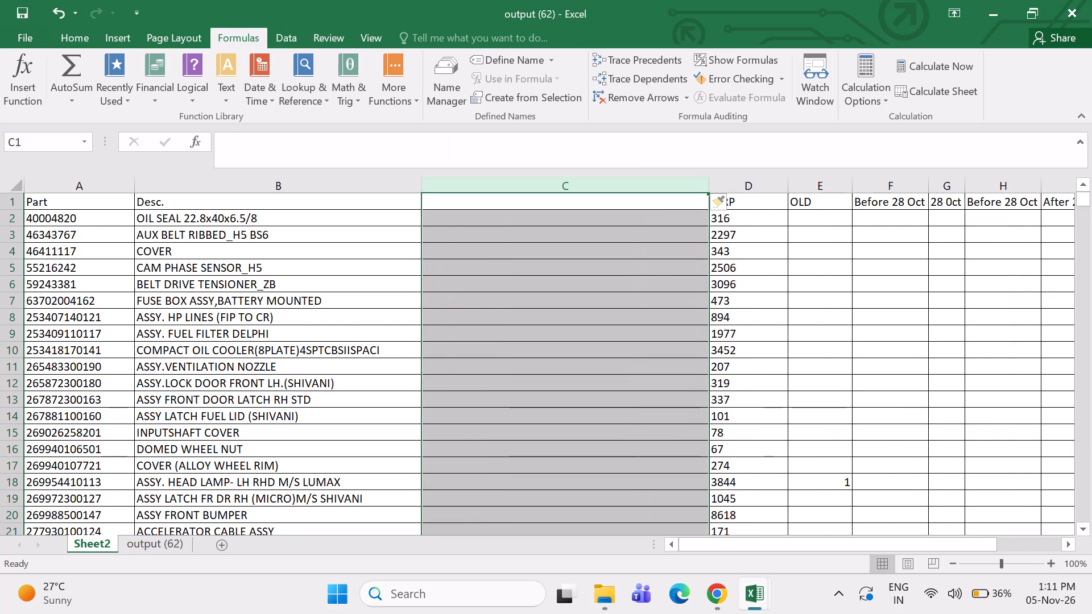
drag(703, 188, 472, 200)
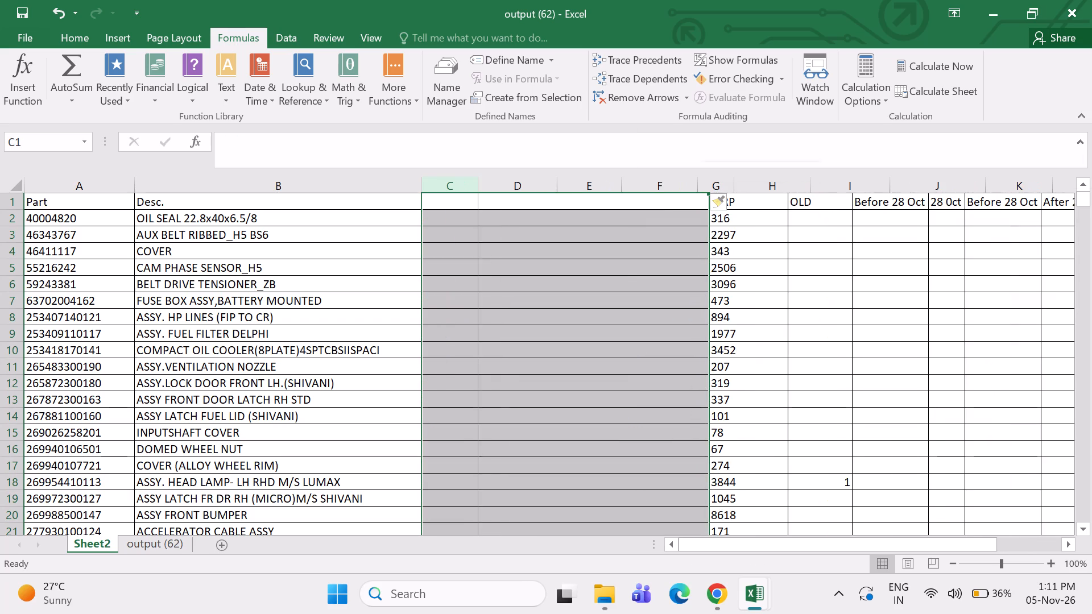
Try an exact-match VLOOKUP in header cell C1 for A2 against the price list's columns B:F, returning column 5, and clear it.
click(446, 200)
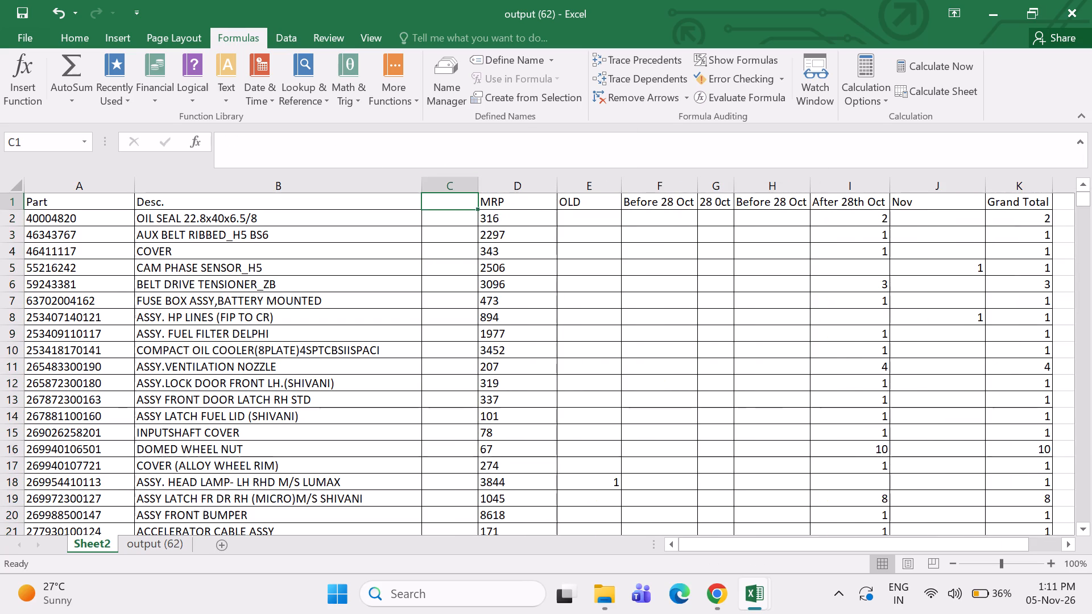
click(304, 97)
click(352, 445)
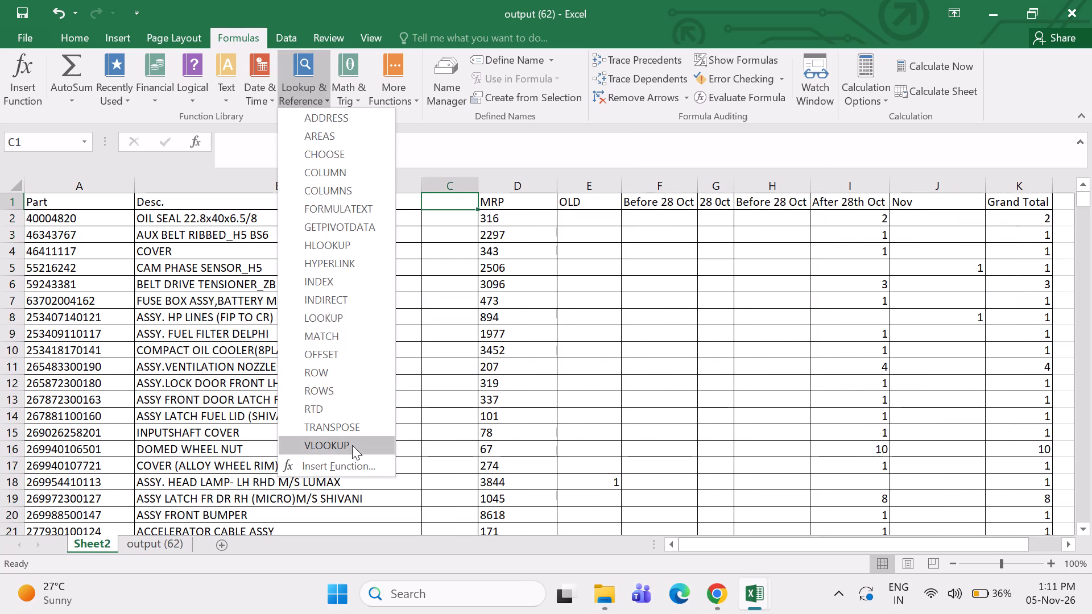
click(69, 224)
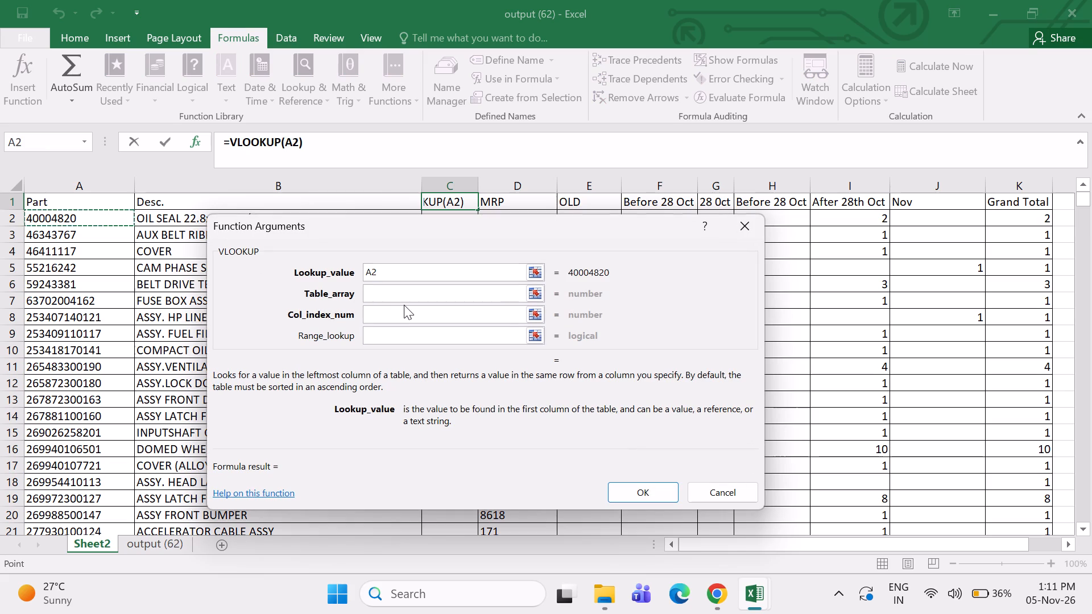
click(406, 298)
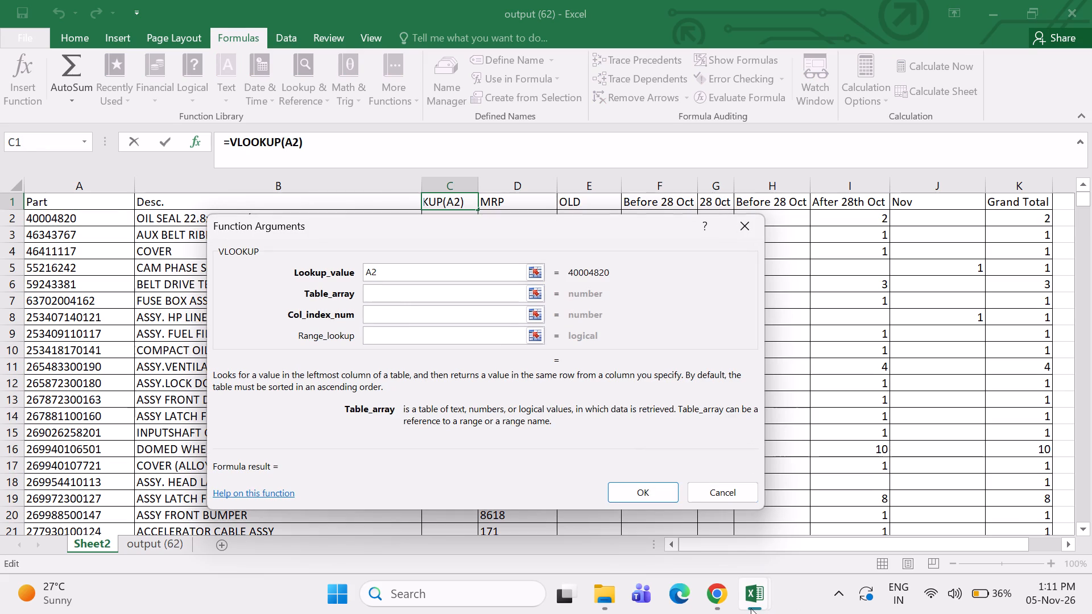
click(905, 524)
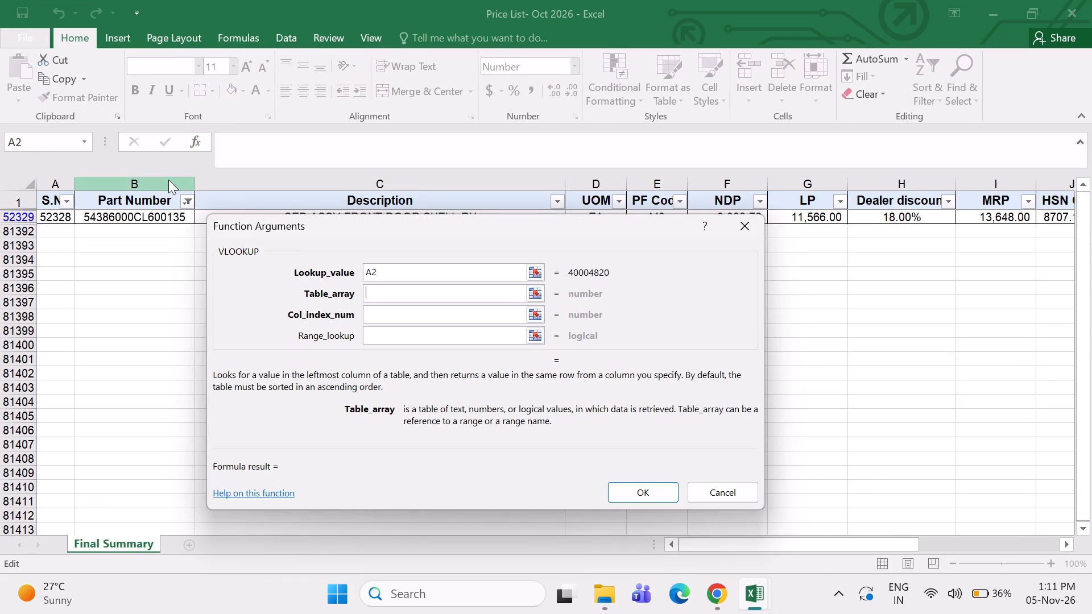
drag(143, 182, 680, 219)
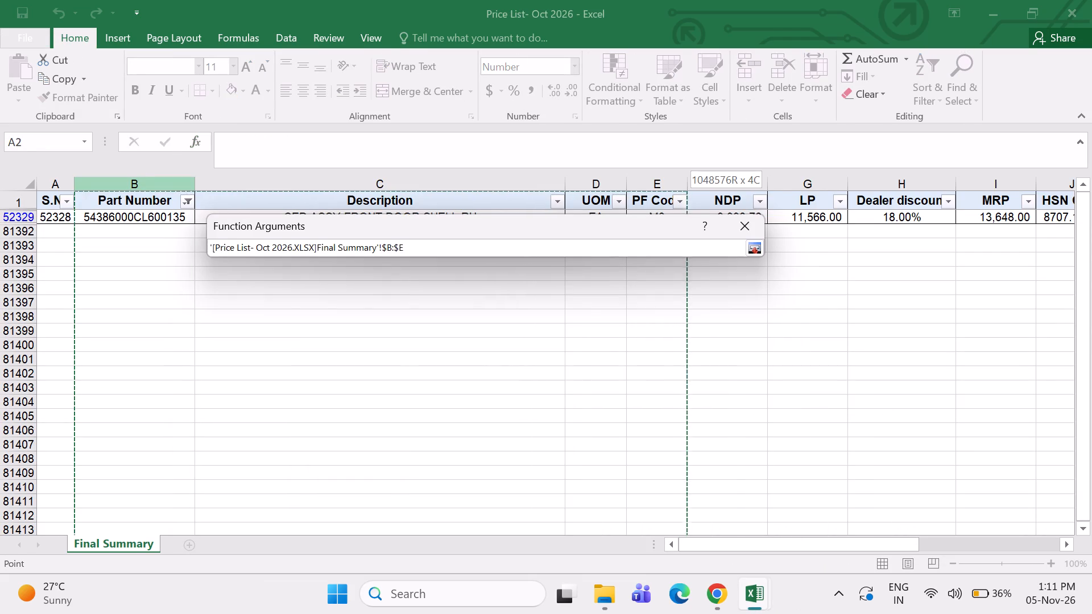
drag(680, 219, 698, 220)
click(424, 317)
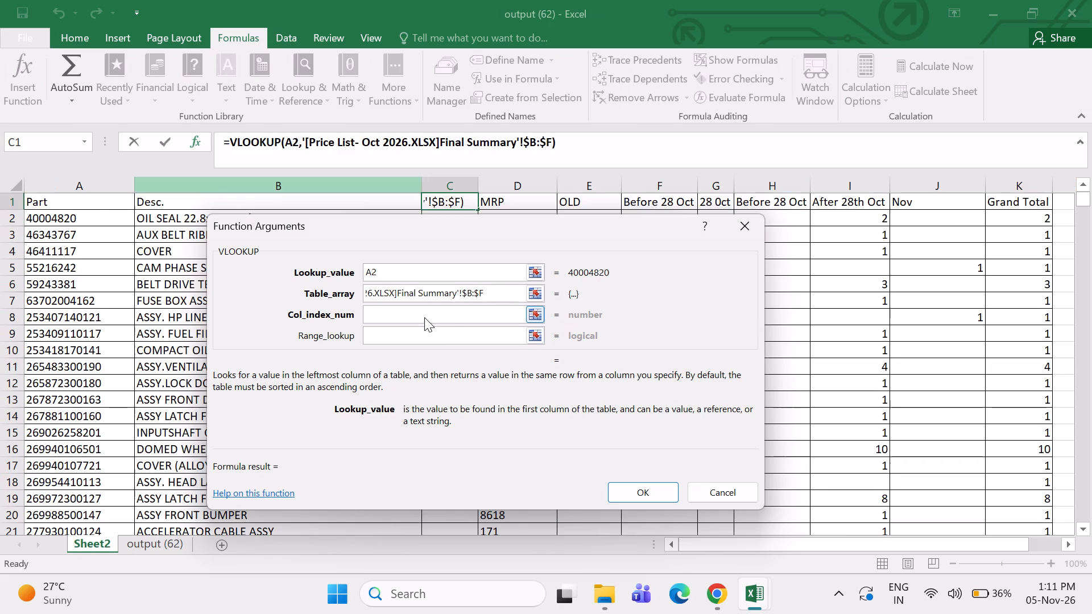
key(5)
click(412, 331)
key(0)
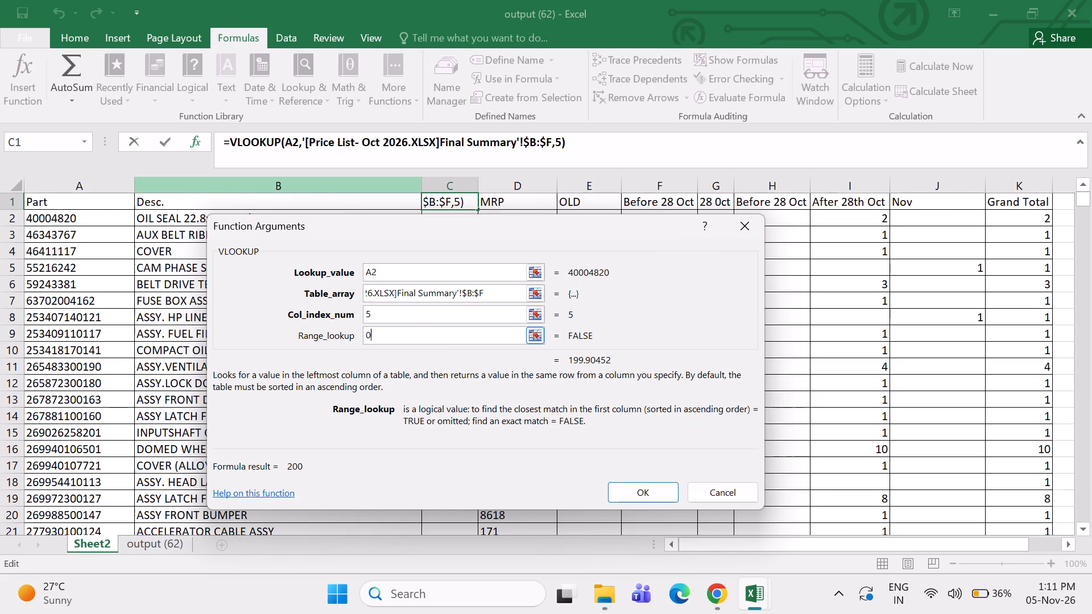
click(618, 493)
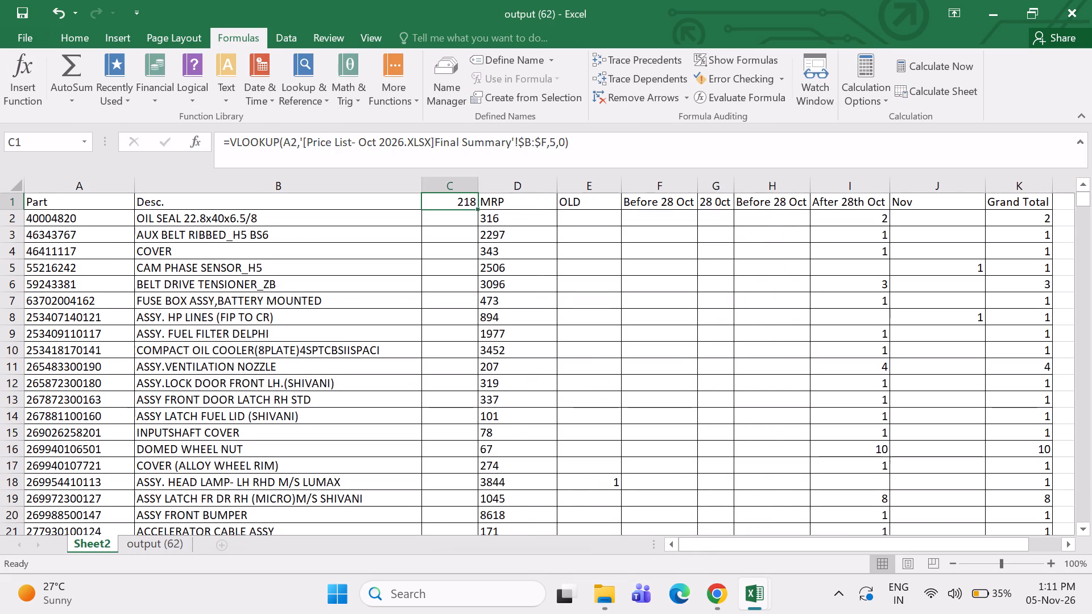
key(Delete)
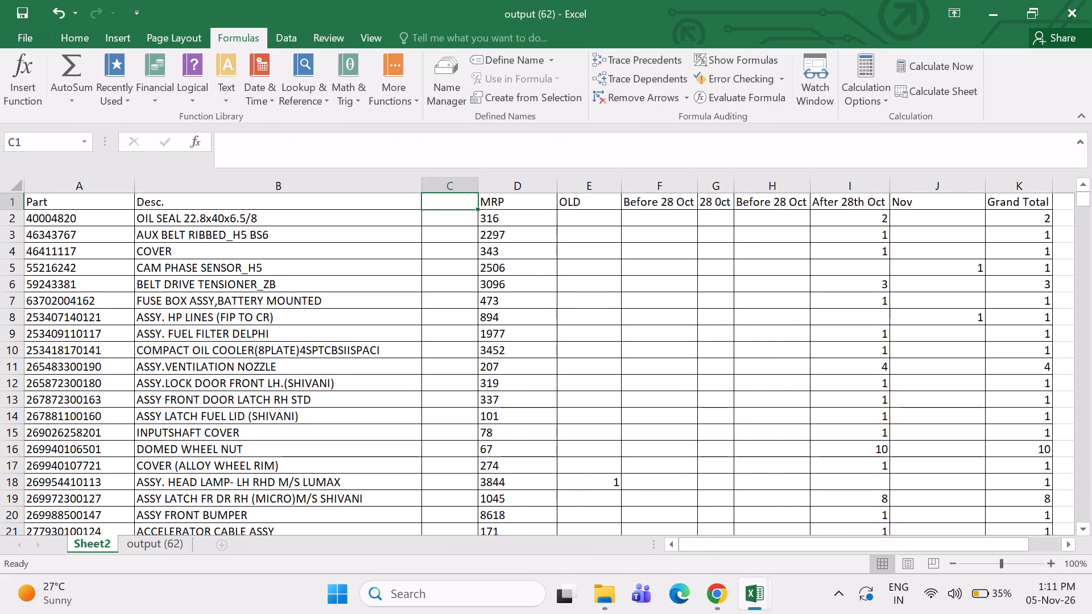
Build an exact-match VLOOKUP in C2 for A2 against columns B:F of the price list's Final Summary sheet, returning column 5.
click(444, 219)
click(311, 92)
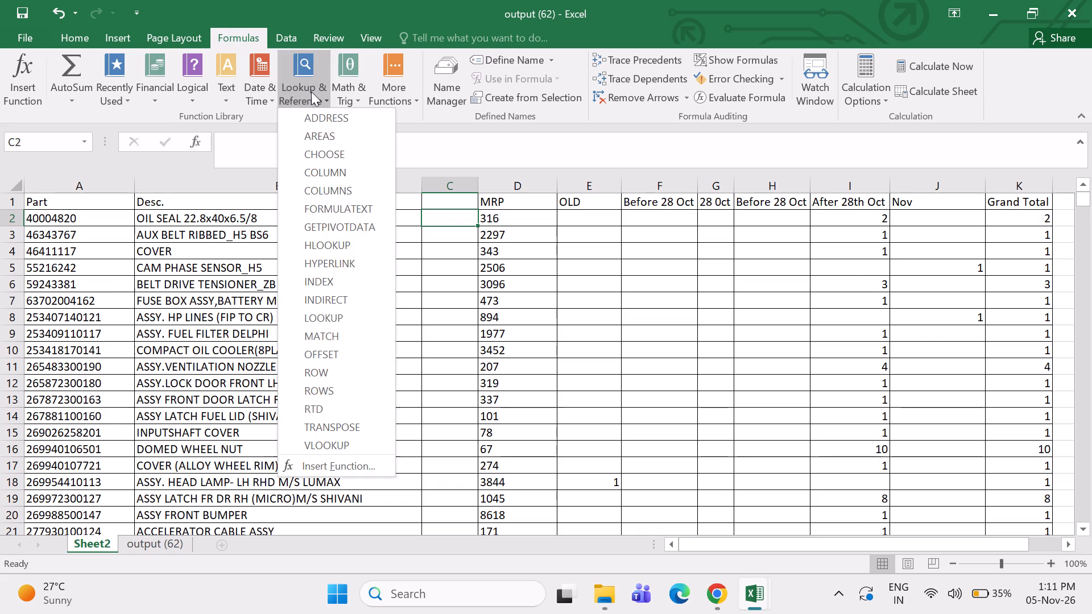
click(340, 437)
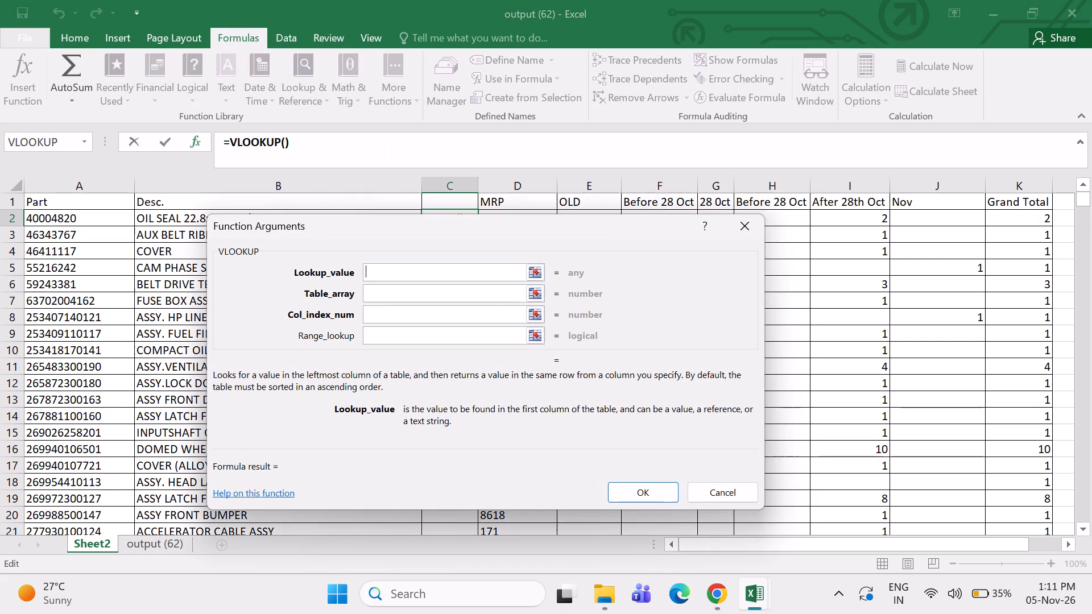
click(51, 218)
click(385, 289)
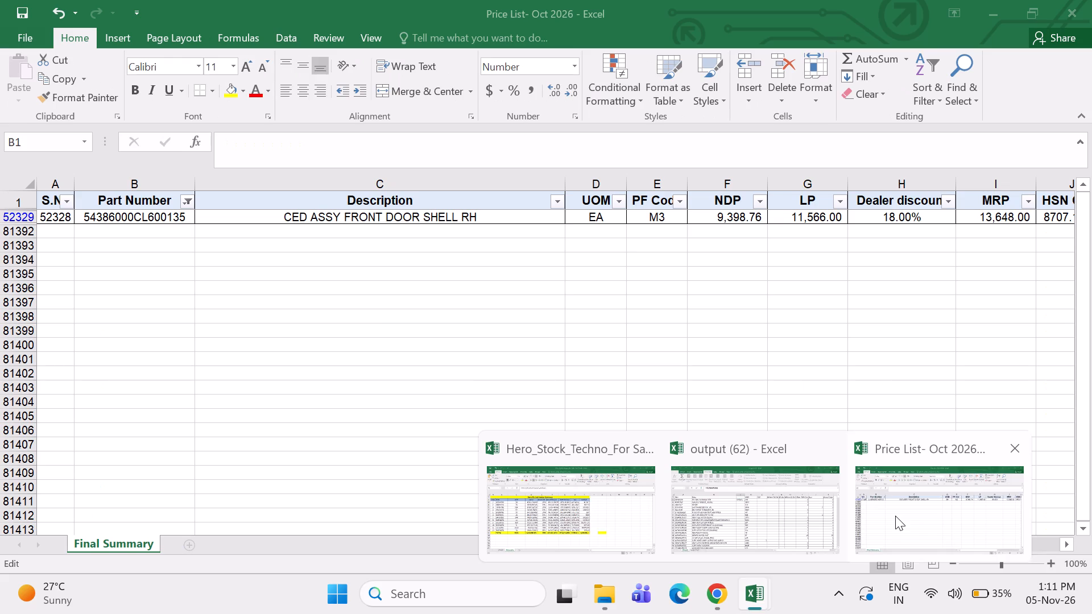
click(895, 516)
drag(129, 186, 230, 200)
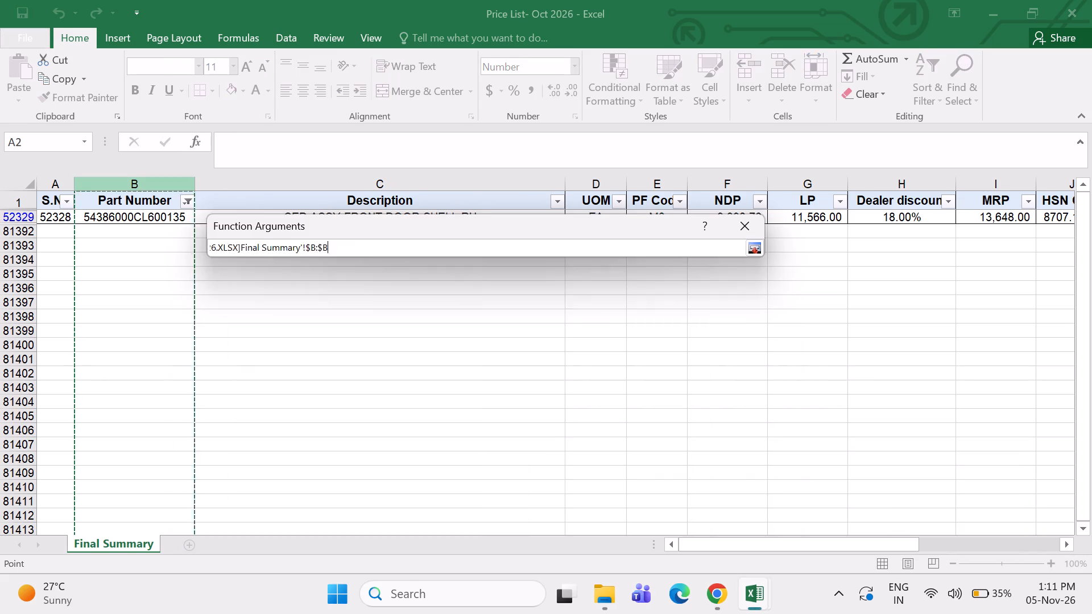
drag(230, 200, 707, 244)
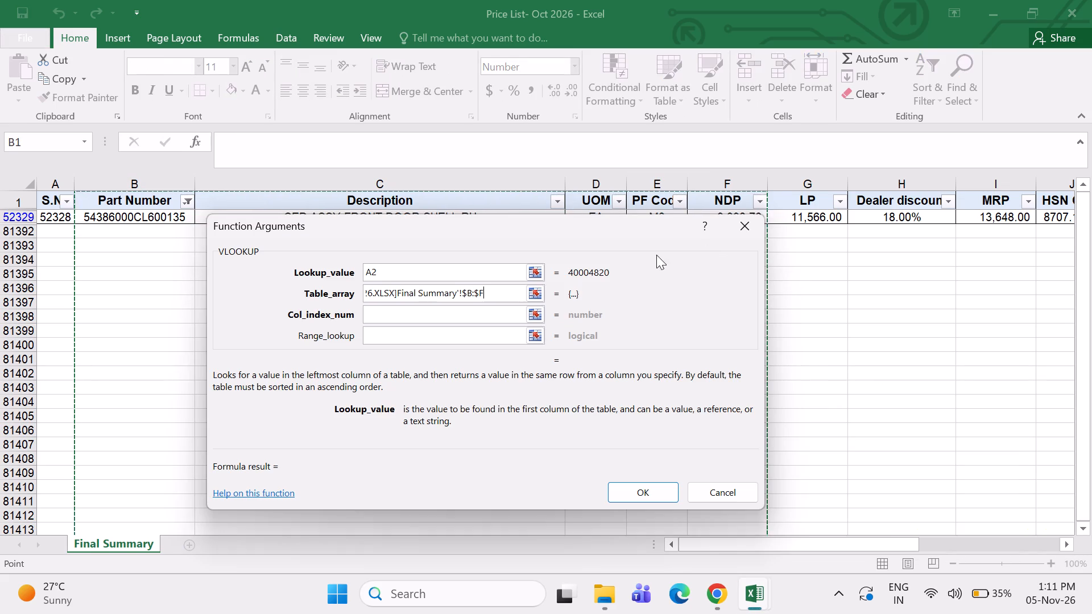
click(417, 317)
key(5)
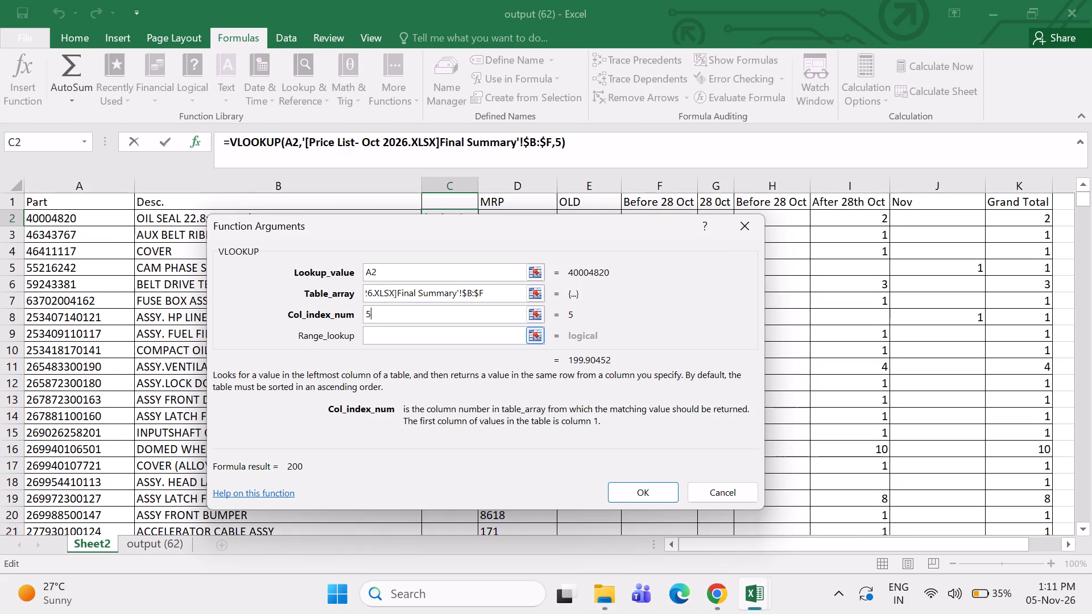
click(409, 333)
key(0)
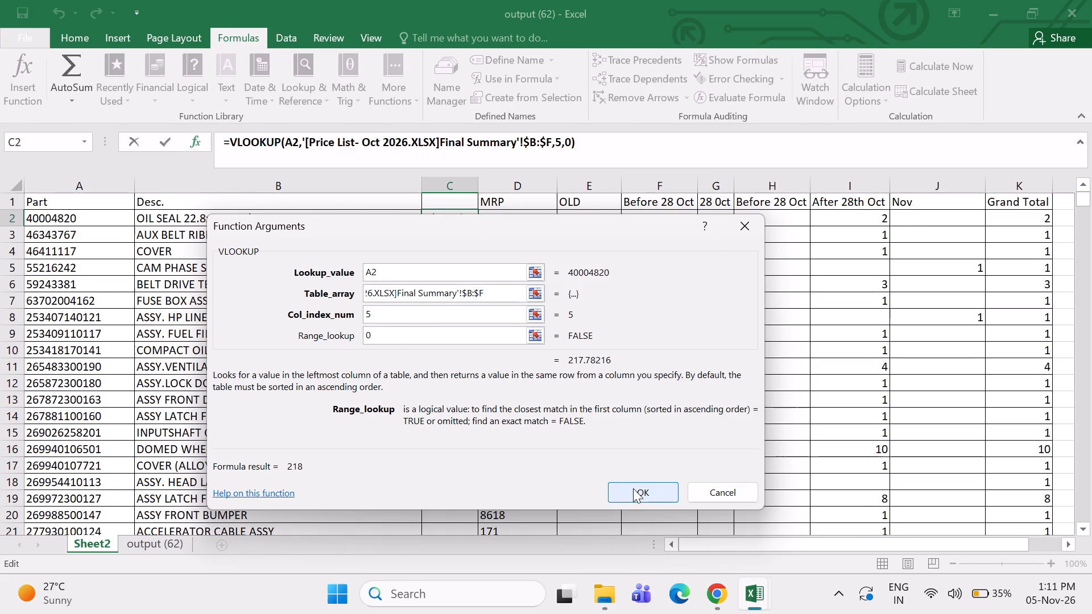
click(633, 488)
Fill the C2 price lookup down the whole column and enter NDP as its header in C1.
double_click(476, 229)
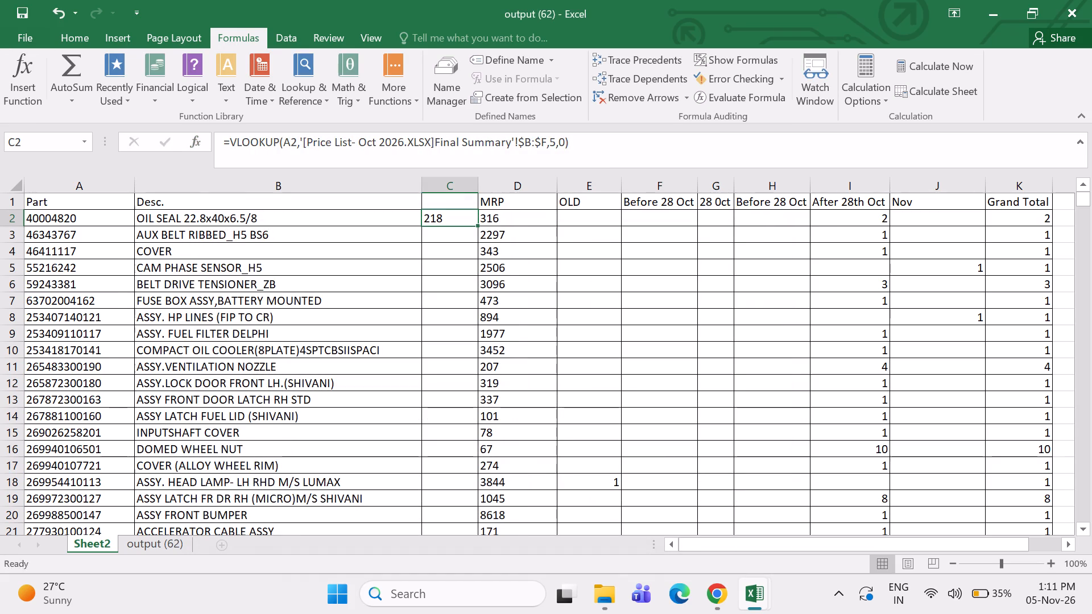
click(441, 202)
text(NDP)
click(448, 285)
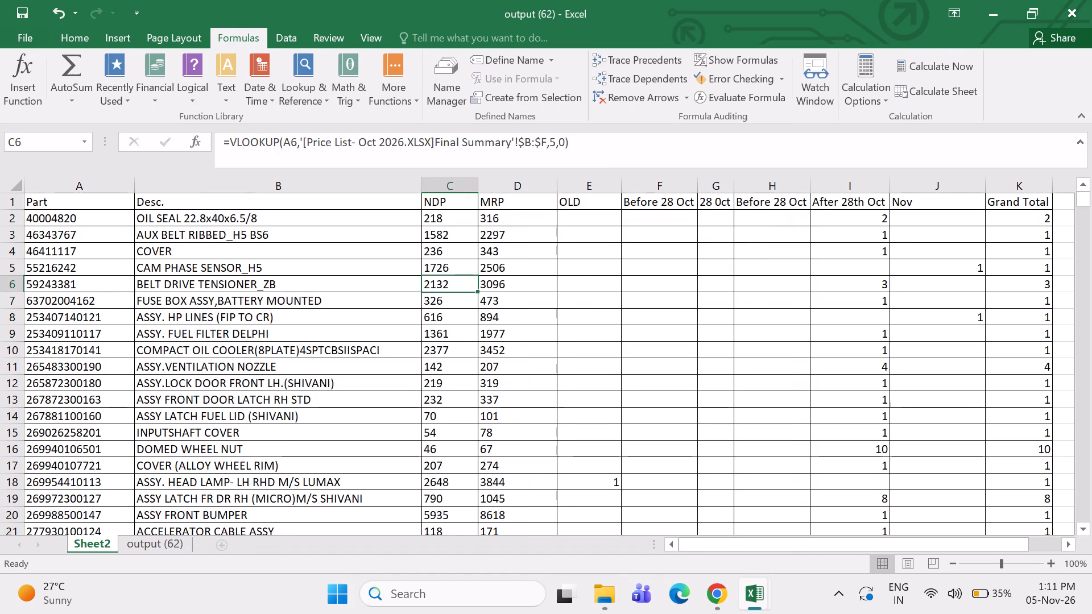
Replace the lookup formulas in the NDP column with their static values.
click(432, 185)
key(ctrl+c)
key(ctrl+alt+v)
key(v)
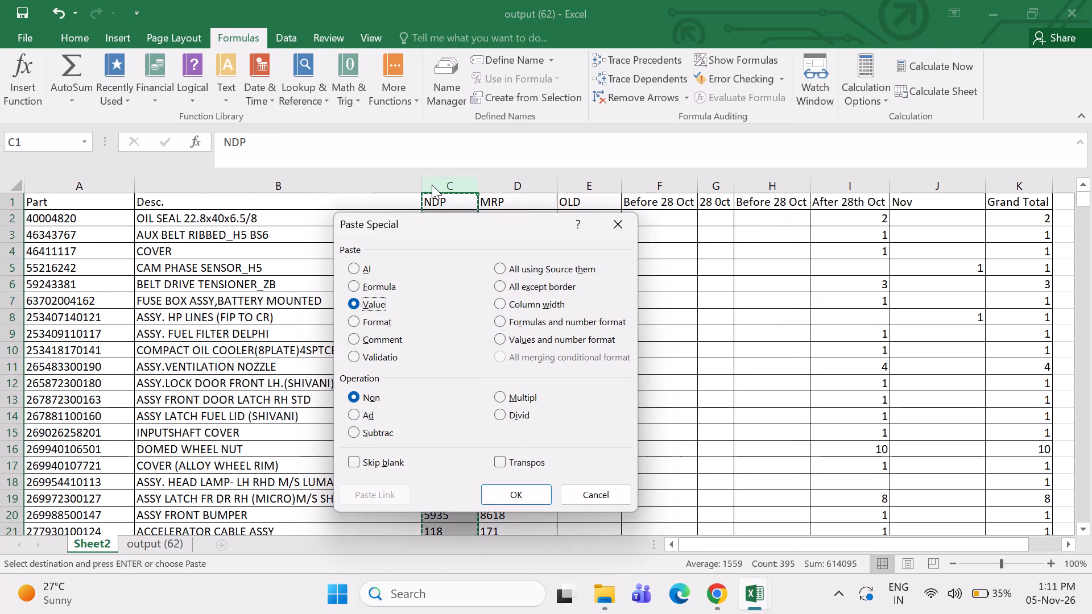
key(Return)
Apply the Number format to header row 1 and add filters to it.
click(9, 202)
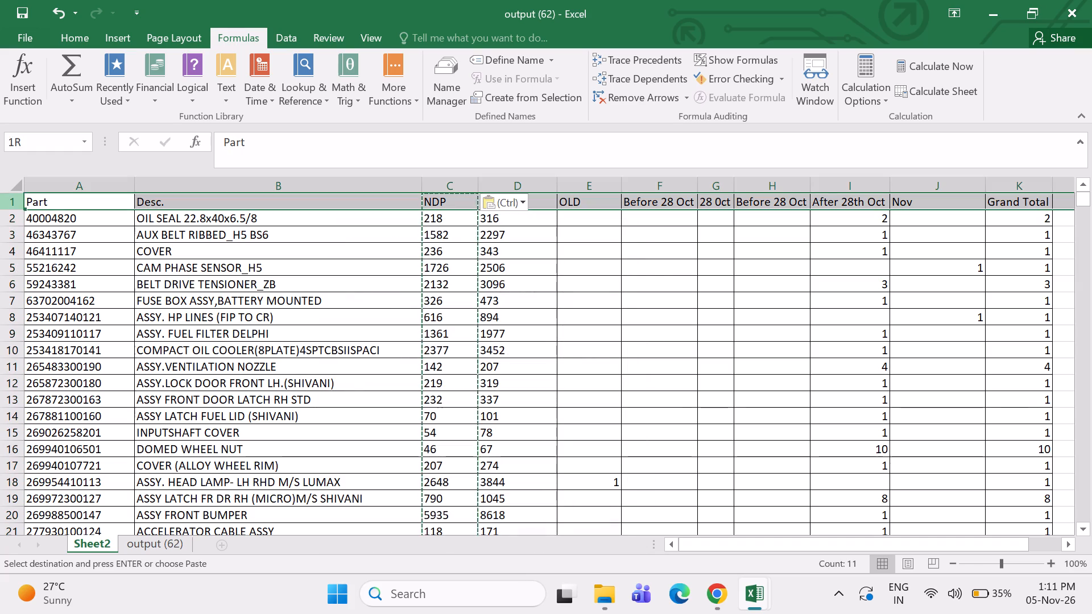
click(78, 39)
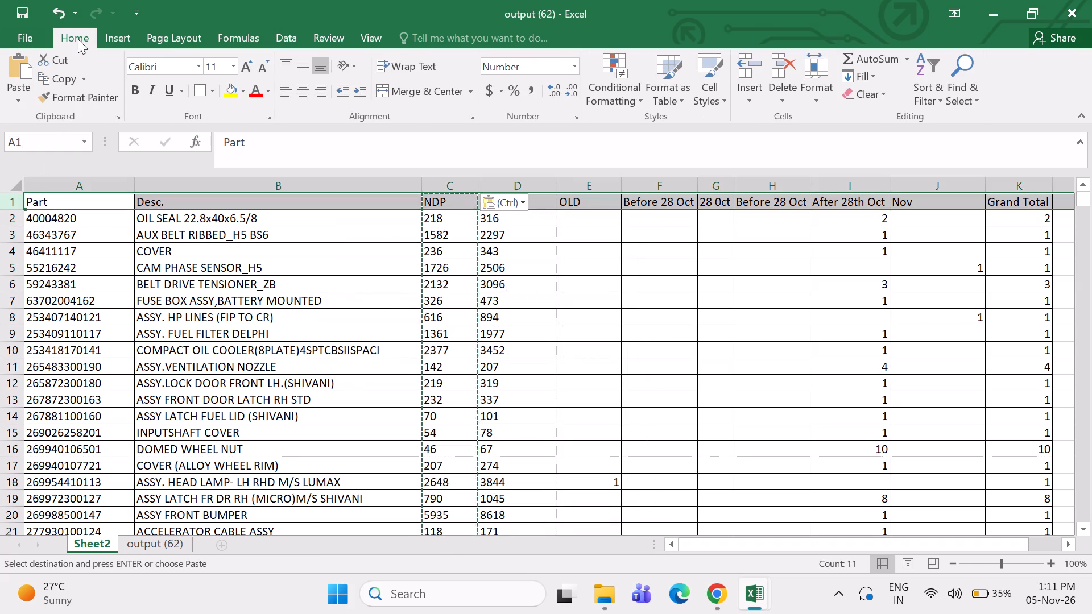
click(573, 64)
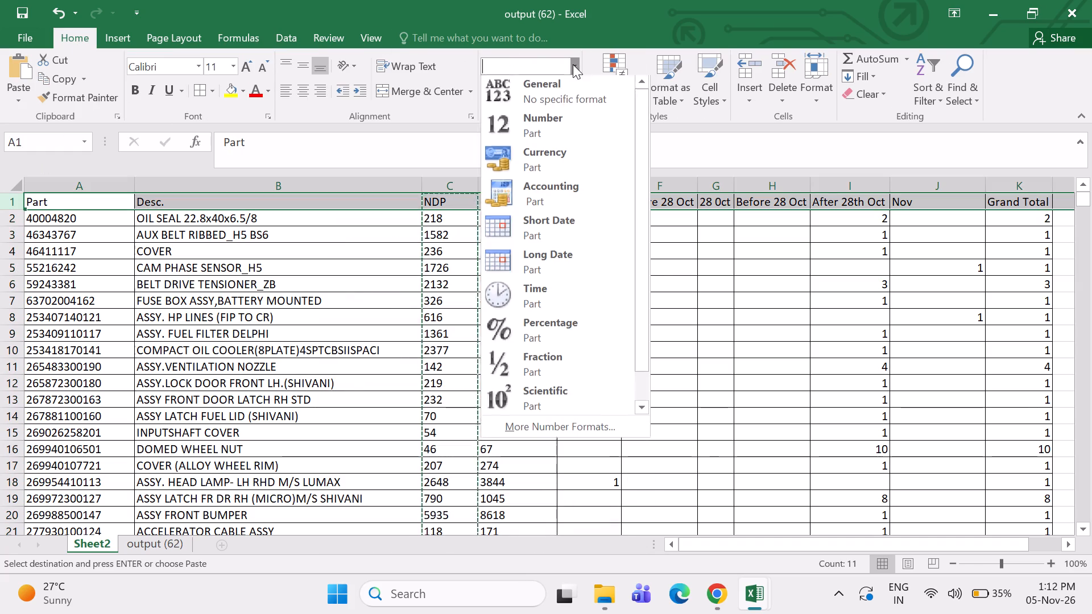
click(561, 122)
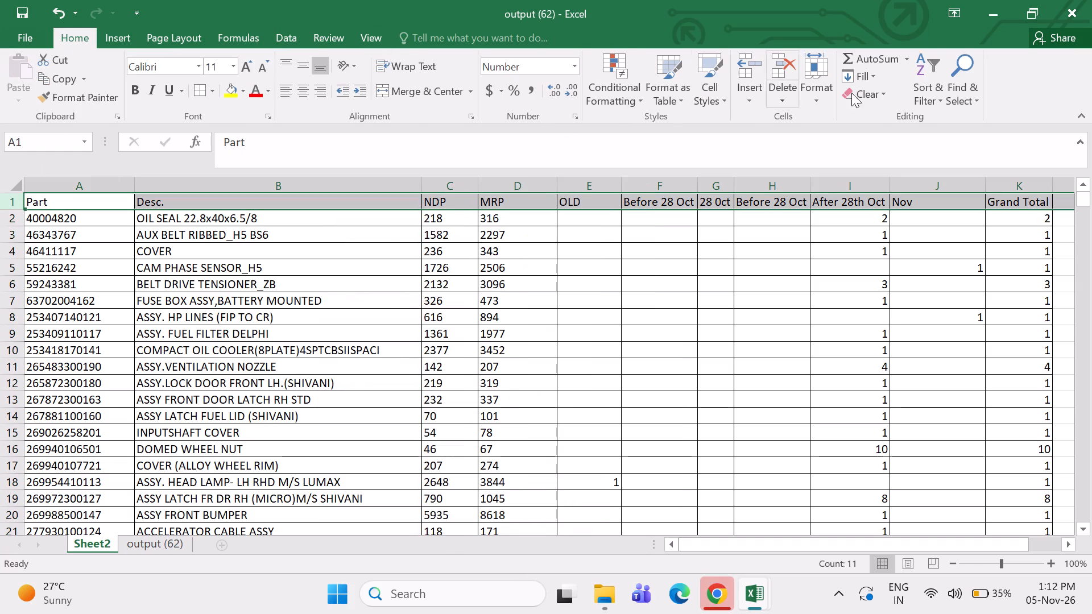
click(923, 99)
click(941, 178)
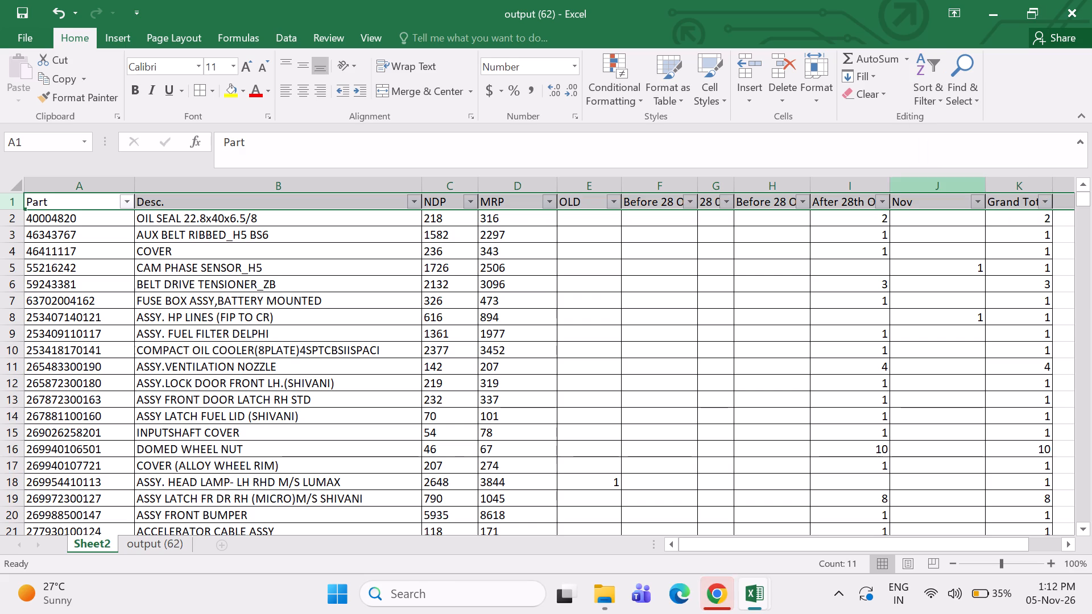
Freeze the top row of the sheet.
click(373, 36)
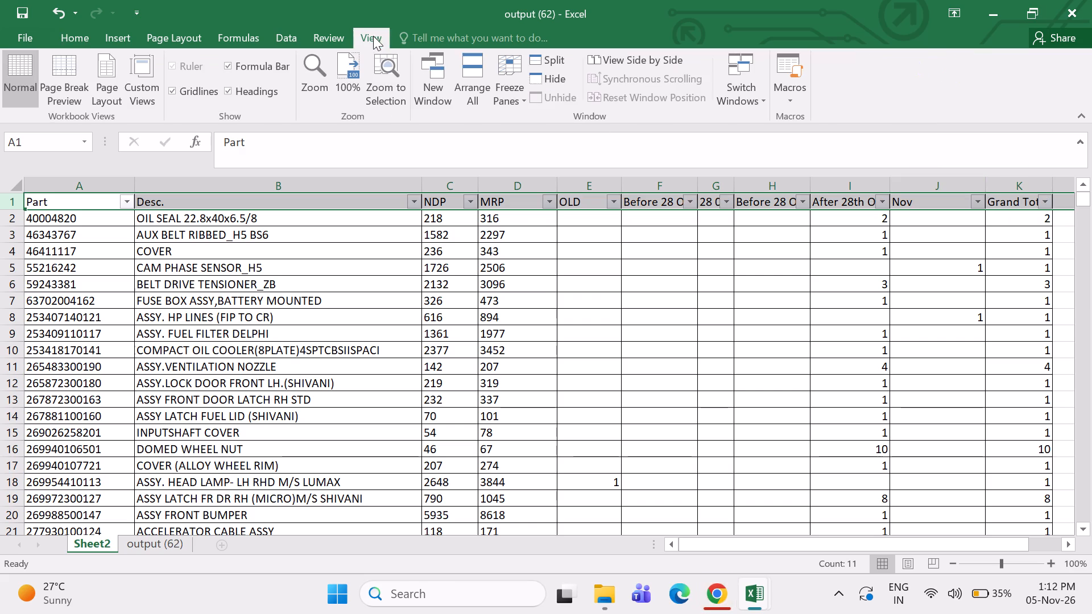
click(515, 76)
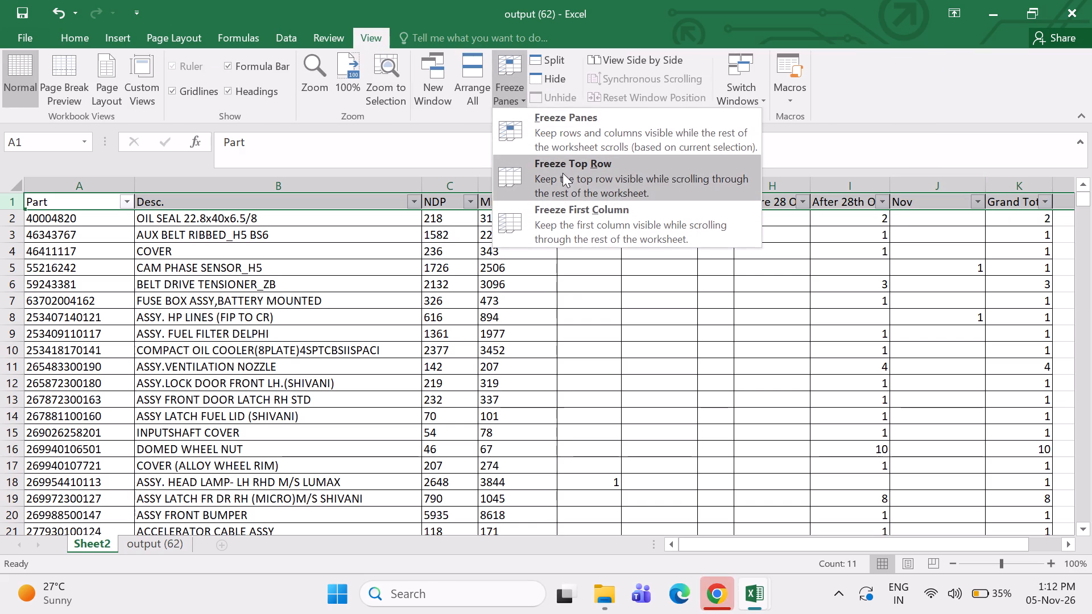
click(562, 173)
Centre-align the NDP and MRP columns and the age columns from OLD through Nov.
drag(449, 184, 497, 190)
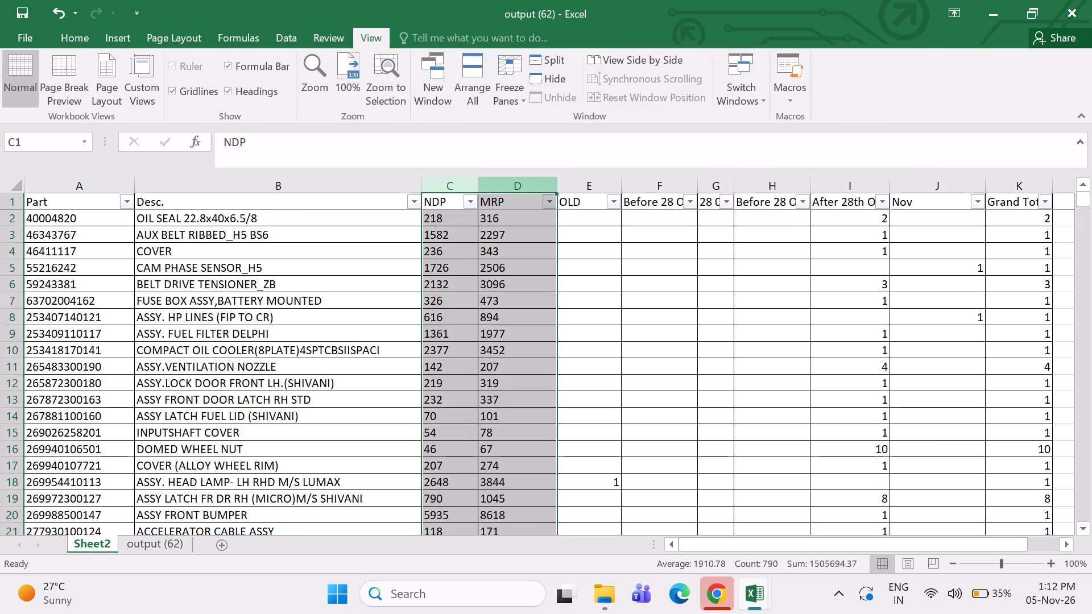
click(72, 39)
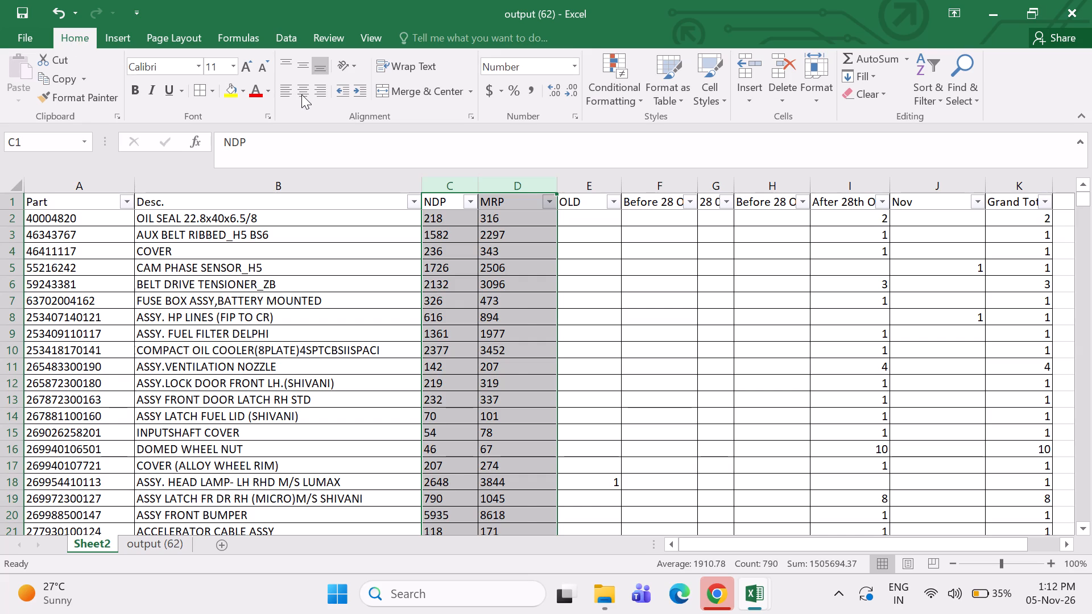
click(301, 94)
drag(589, 189, 980, 232)
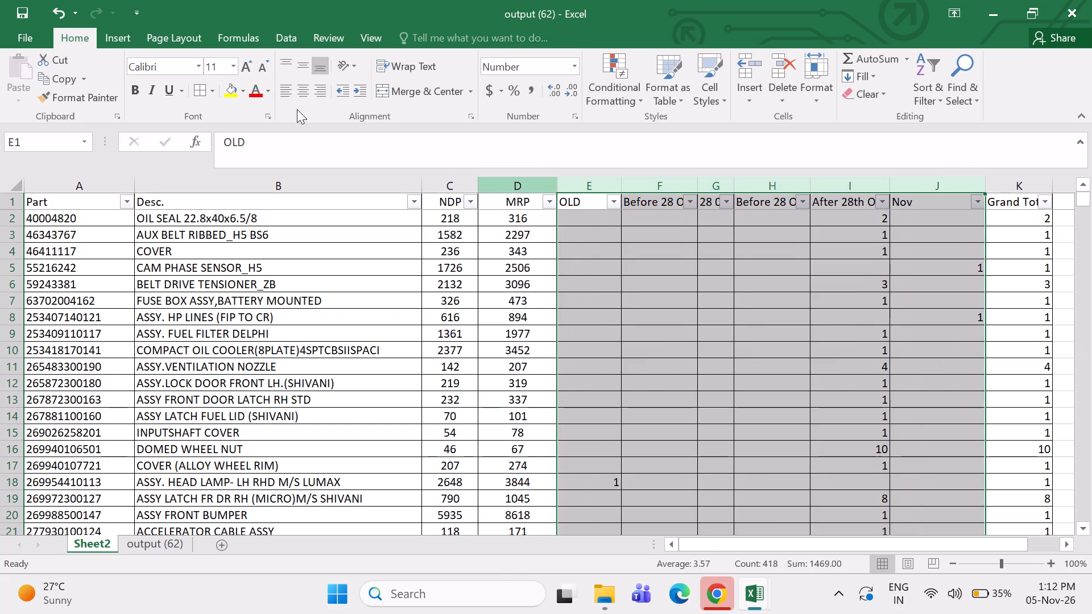
click(304, 93)
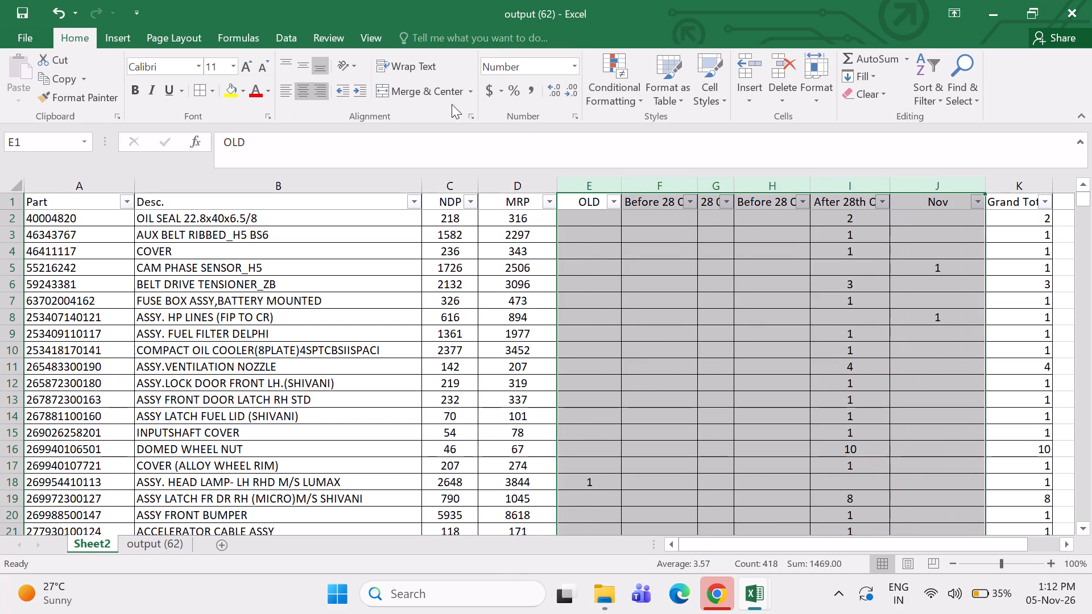
Autofit the widths of the age columns from OLD through Nov.
double_click(727, 184)
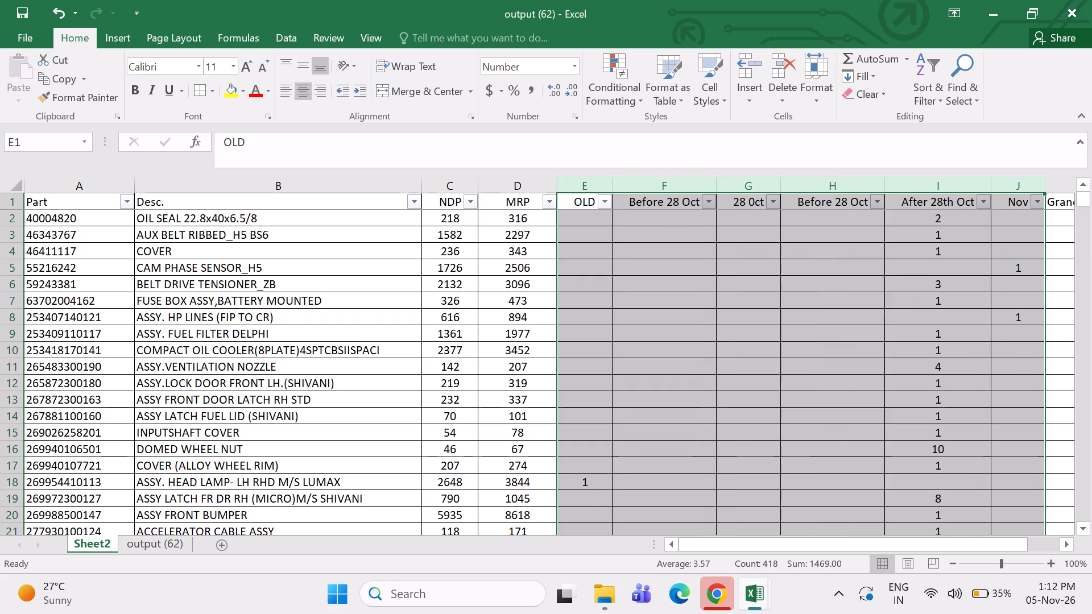
click(738, 185)
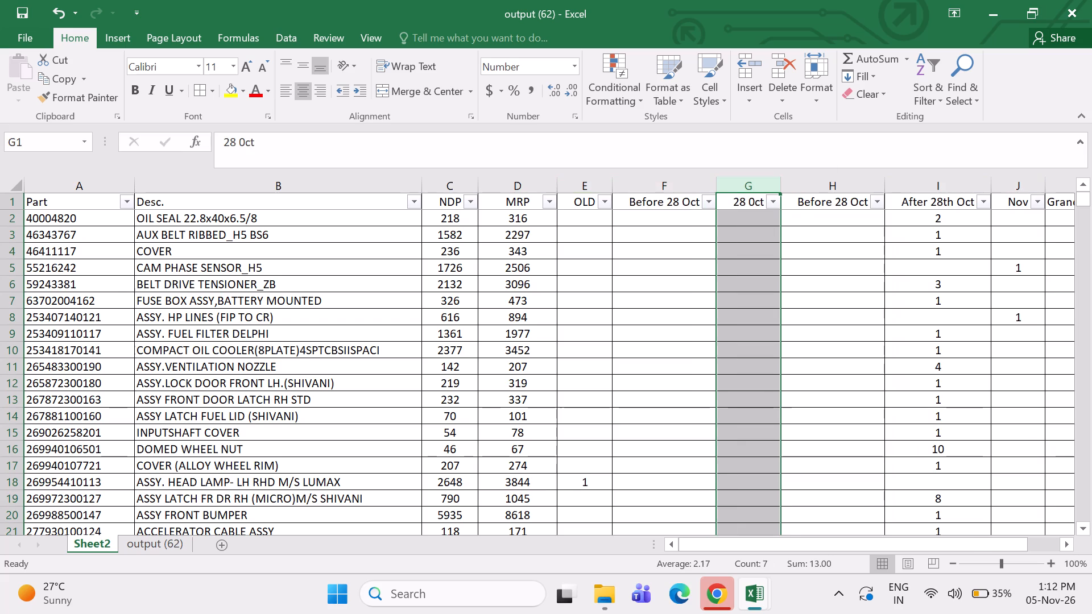
click(665, 287)
key(Right)
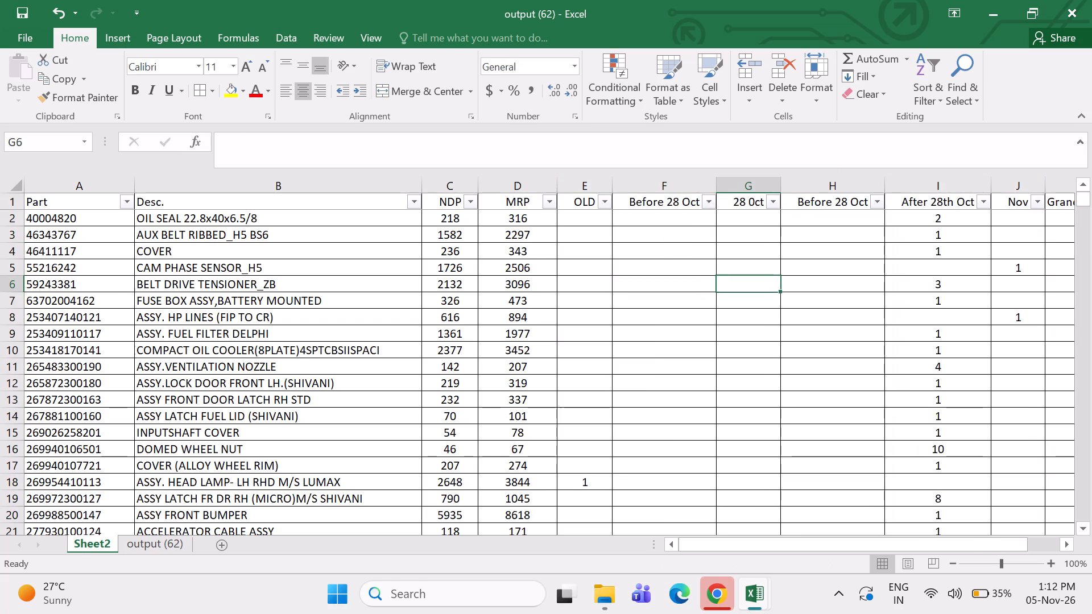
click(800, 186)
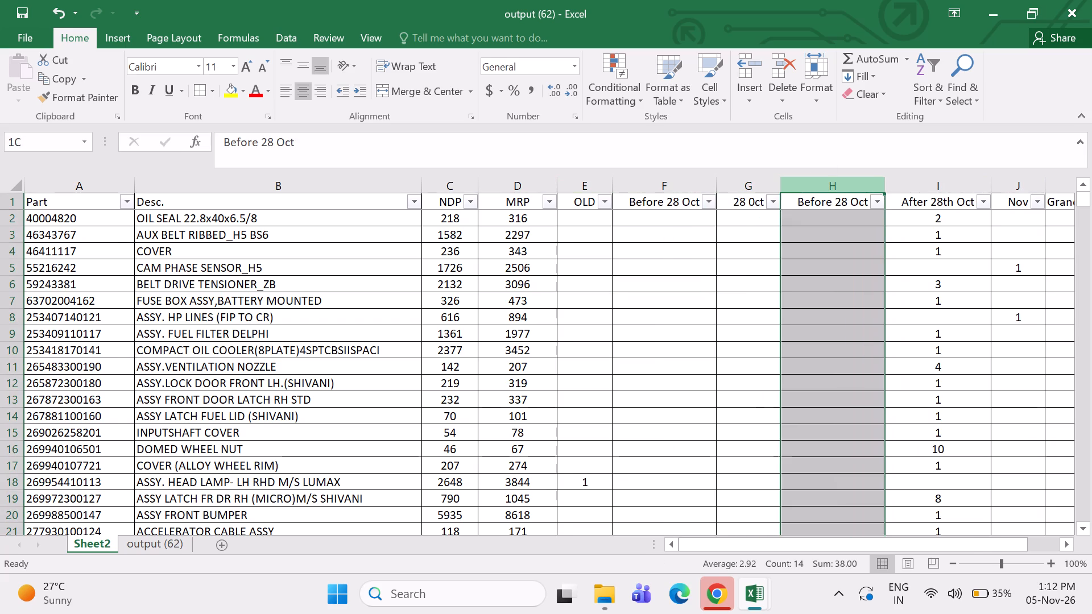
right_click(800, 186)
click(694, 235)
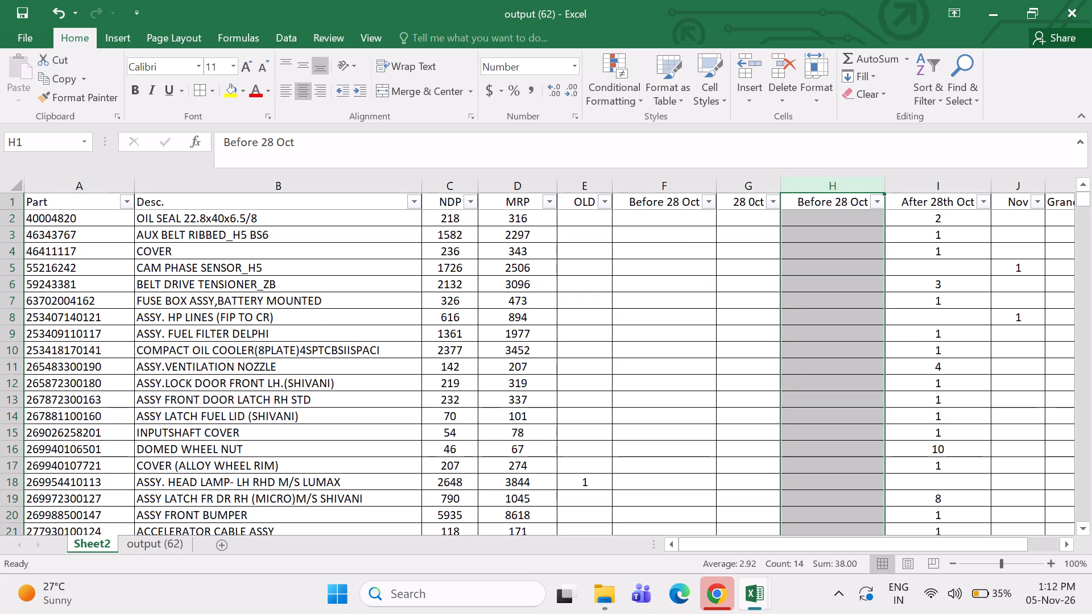
Sort the table by the Before 28 Oct column F from largest to smallest.
click(708, 204)
click(667, 236)
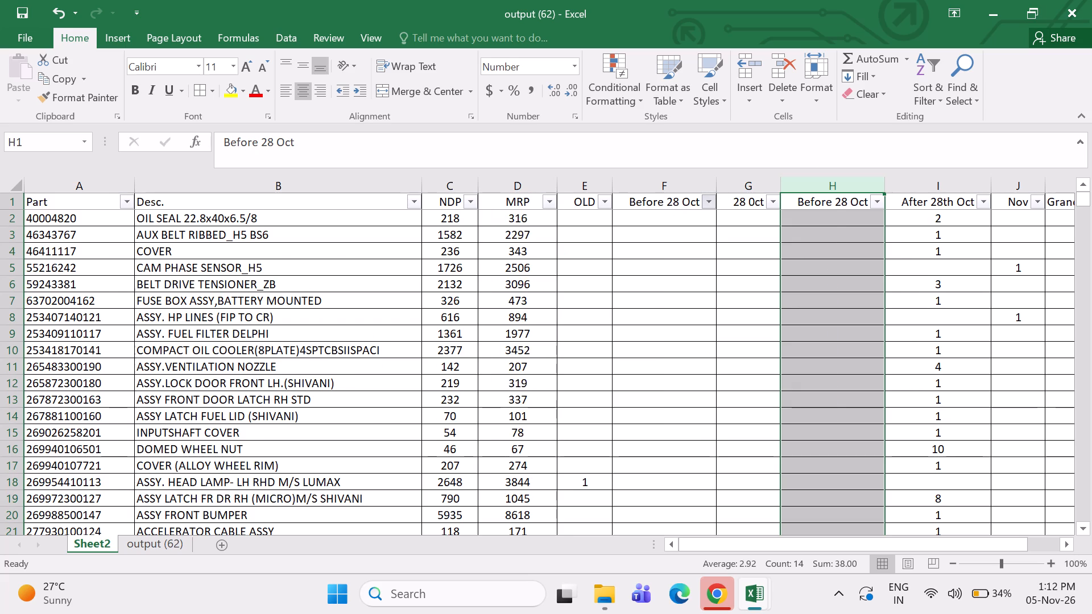
Delete the duplicate Before 28 Oct column H.
click(806, 185)
right_click(806, 185)
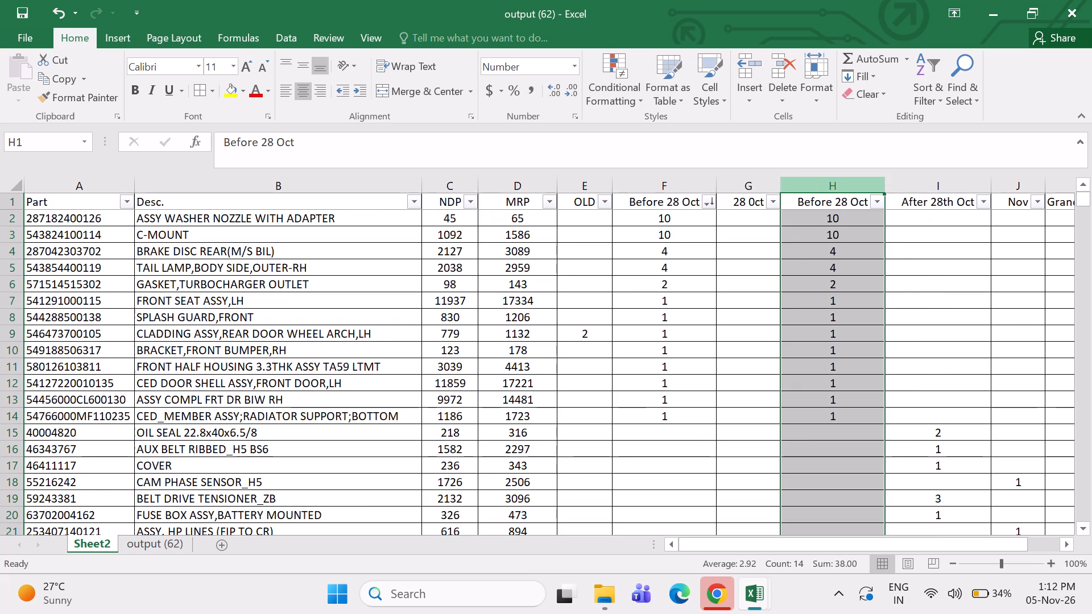
click(829, 327)
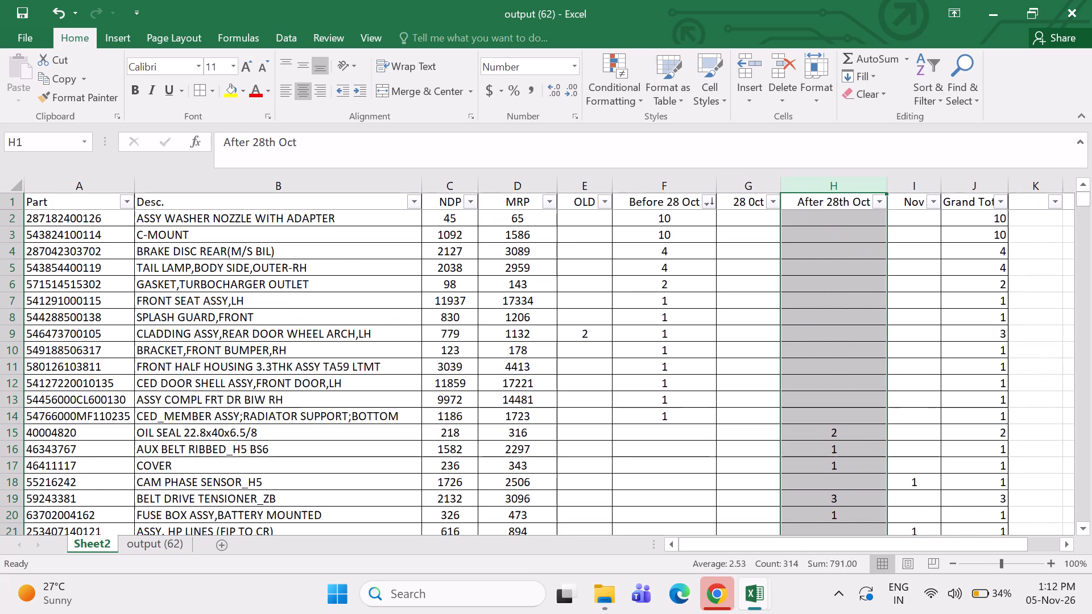
click(737, 314)
Sort the table by the After 28th Oct column from largest to smallest.
click(880, 206)
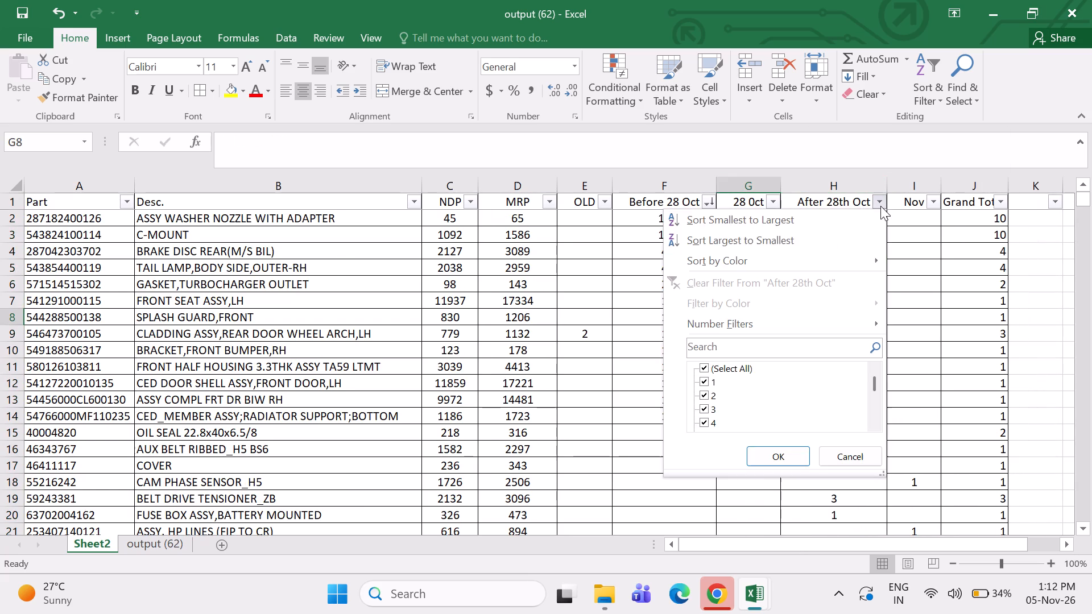
click(827, 236)
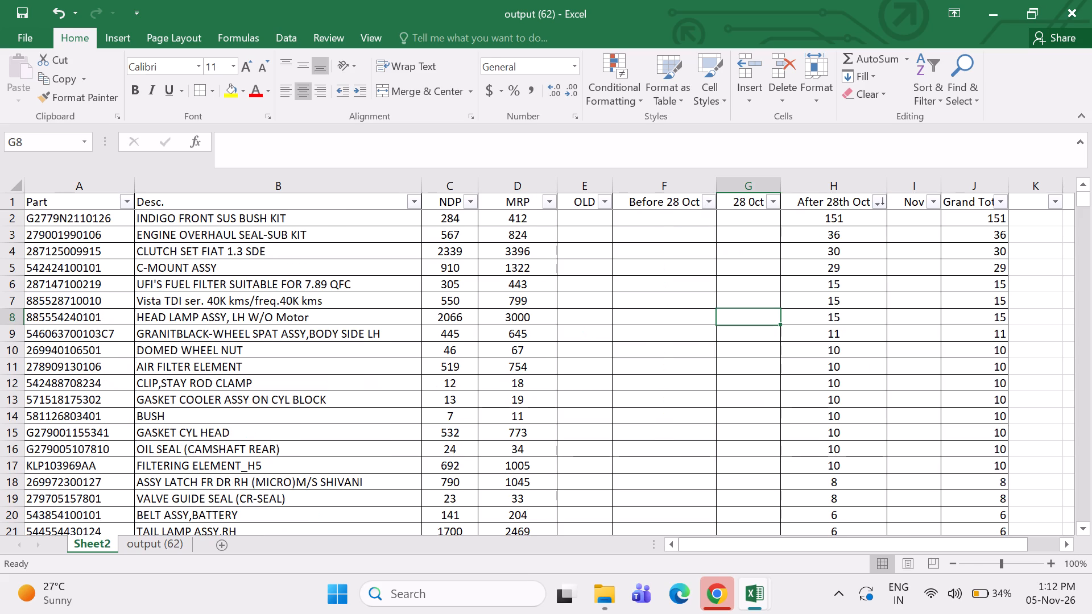
Review the sorted After 28th Oct quantities and the other age columns down to the end of the table.
click(795, 246)
key(Down)
key(Down)
key(Down)
key(Down)
key(Down)
key(Down)
key(Down)
key(Down)
key(Down)
key(Down)
key(Down)
key(Down)
key(Down)
key(Down)
key(Down)
key(Down)
key(Down)
key(Down)
key(Down)
key(Down)
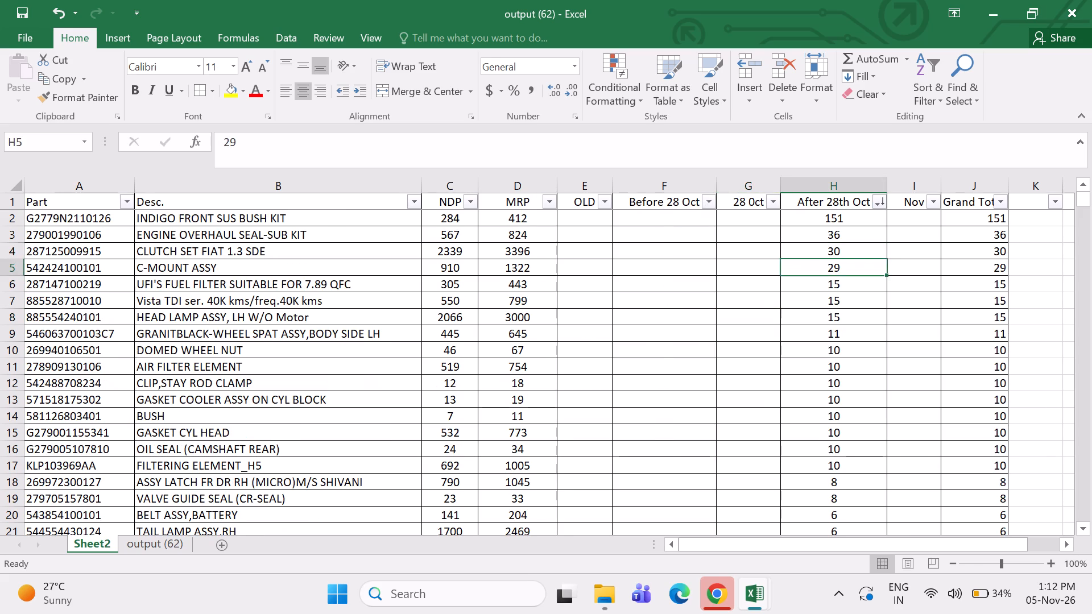
click(822, 189)
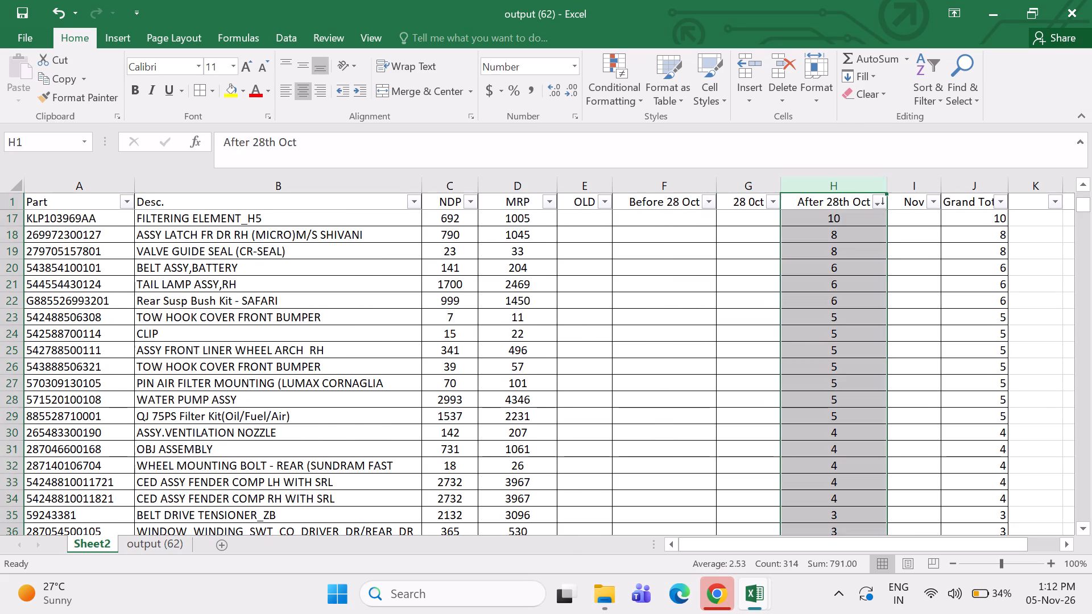
click(711, 260)
key(Down)
key(Down)
key(Down)
key(Down)
key(Down)
key(Down)
key(Down)
key(Down)
key(Down)
key(Down)
key(Down)
key(Down)
key(Down)
key(Down)
key(Down)
key(Down)
key(Down)
key(Down)
key(Down)
key(Down)
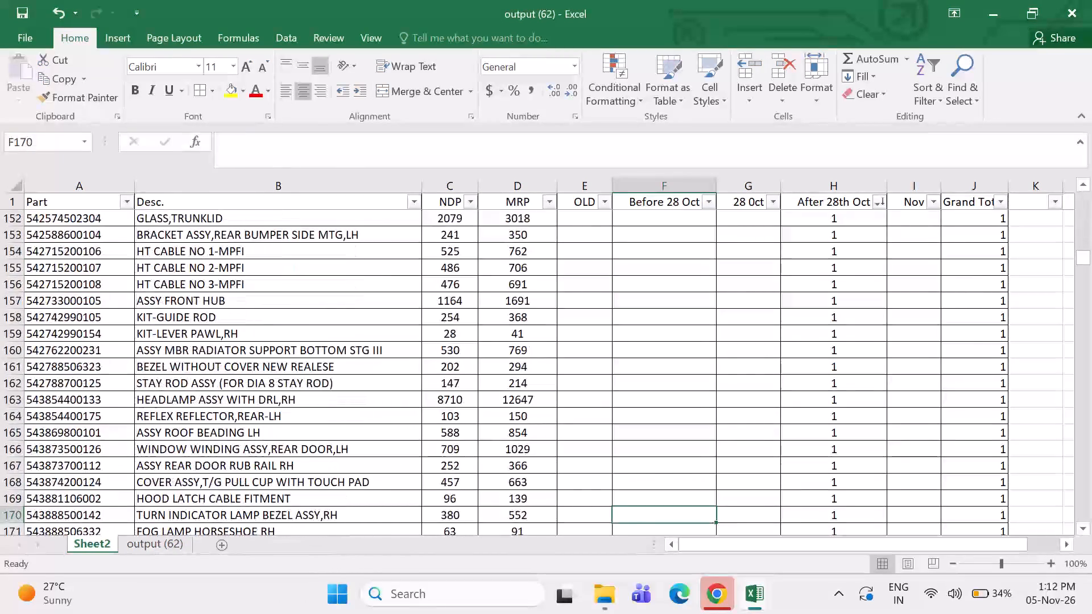
key(Down)
key(Down)
key(Down)
key(Down)
key(Down)
key(Down)
key(Down)
key(Down)
key(Down)
key(Down)
key(Down)
key(Down)
key(Down)
key(Down)
key(Down)
key(Down)
key(Down)
key(Down)
key(Down)
key(Down)
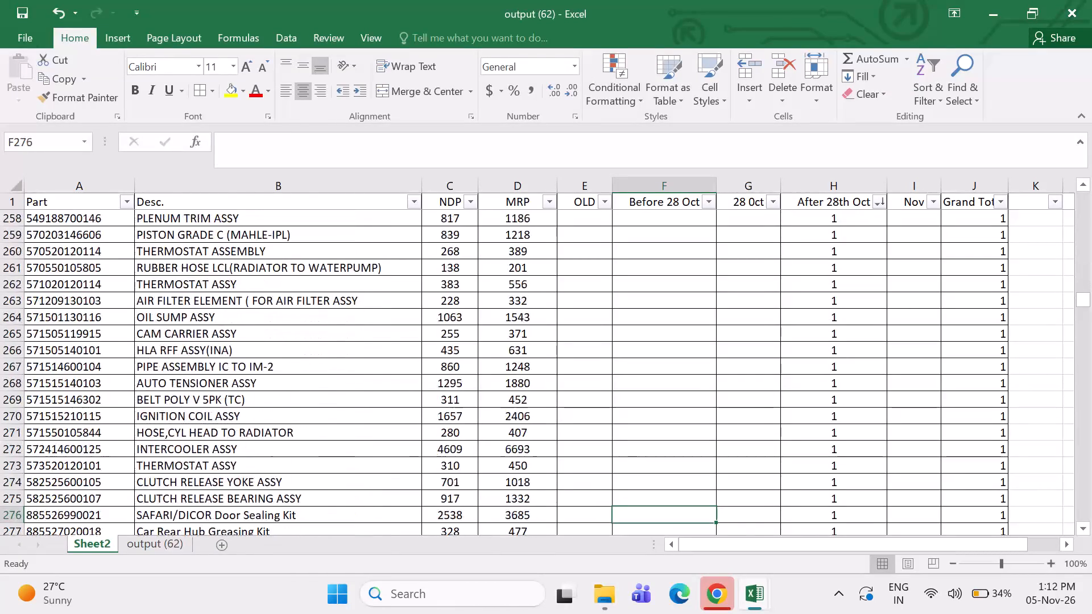
key(Down)
key(Down)
key(Down)
key(Down)
key(Down)
key(Down)
key(Down)
key(Down)
key(Down)
key(Down)
key(Down)
key(Down)
key(Down)
key(Down)
key(Down)
key(Down)
key(Down)
key(Down)
key(Down)
key(Down)
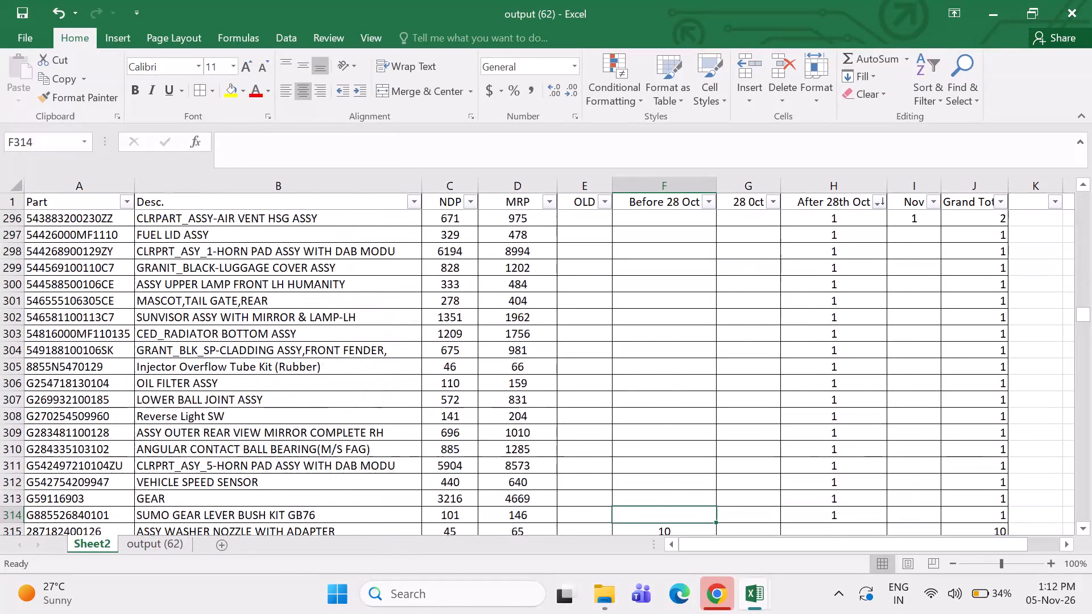
key(Down)
key(Down)
key(Down)
key(Down)
key(Down)
key(Down)
key(Down)
key(Down)
key(Down)
key(Down)
key(Down)
key(Down)
key(Down)
key(Down)
key(Down)
key(Down)
key(Down)
key(Down)
key(Down)
key(Down)
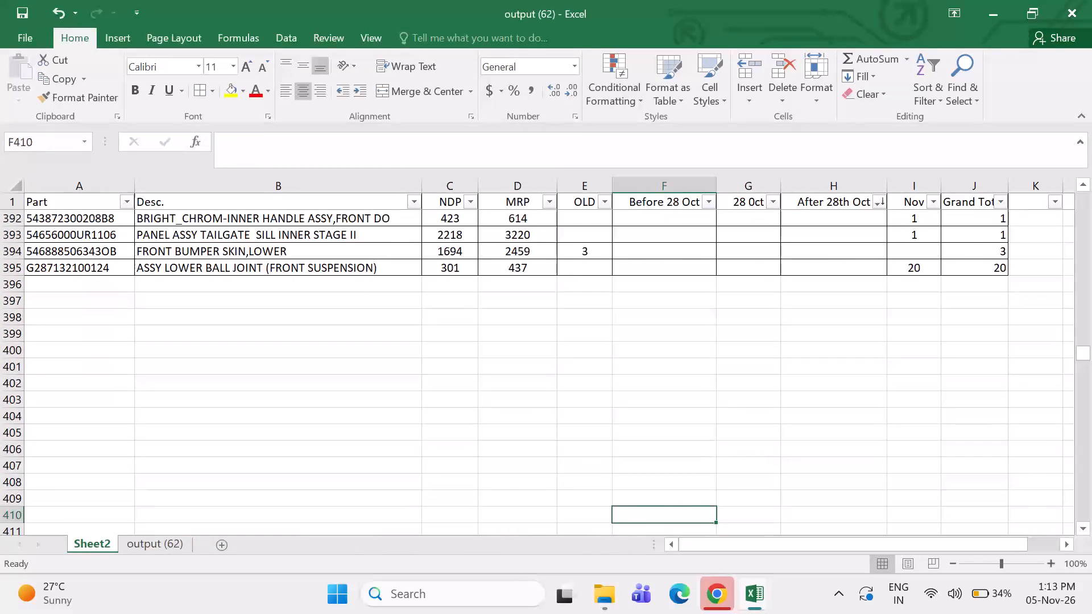
click(586, 361)
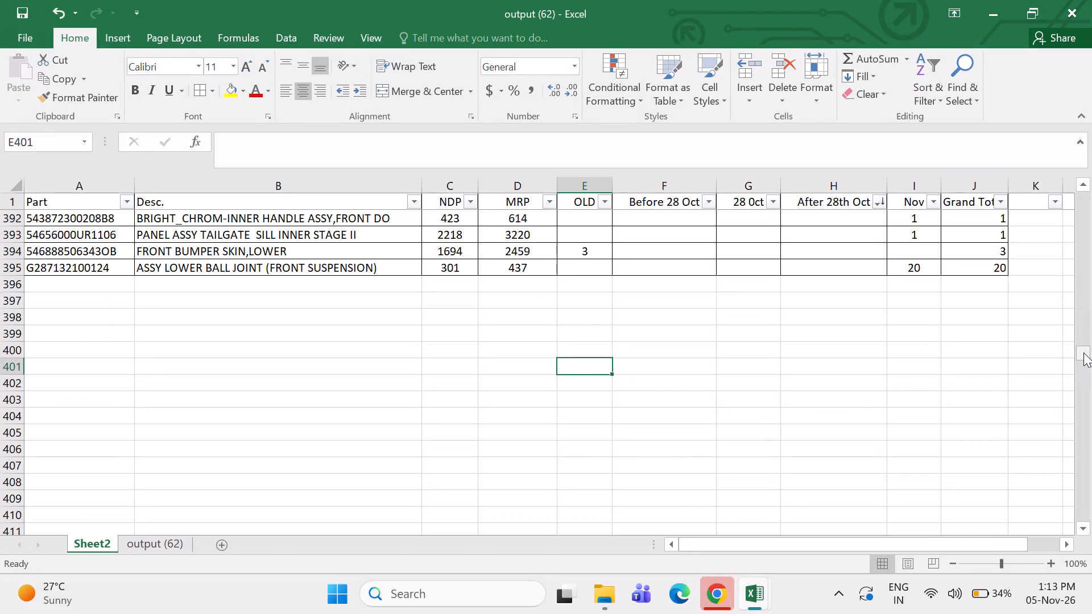
Rename Sheet2 as "GIT Till 5 Nov 1.13 Pm".
right_click(92, 550)
click(136, 398)
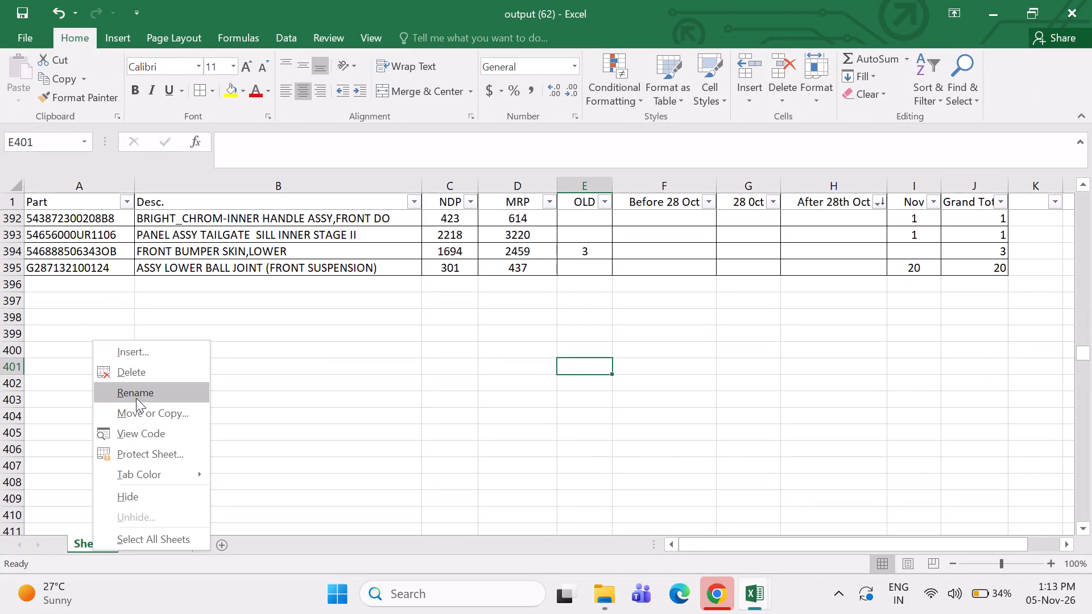
key(shift+t)
key(shift+BackSpace)
text(GIT)
key(space)
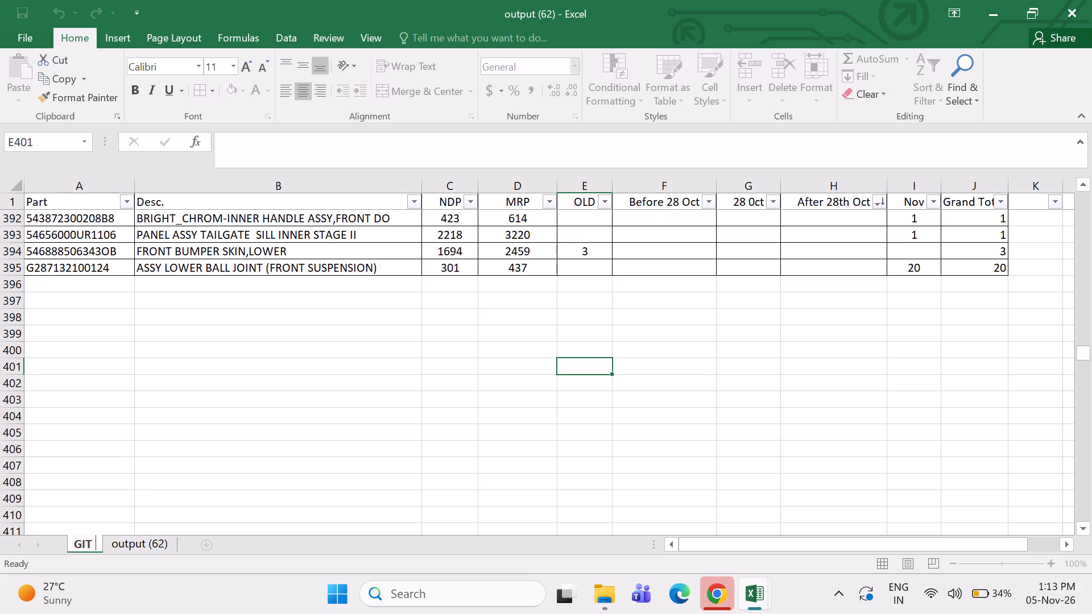
text(Till)
key(space)
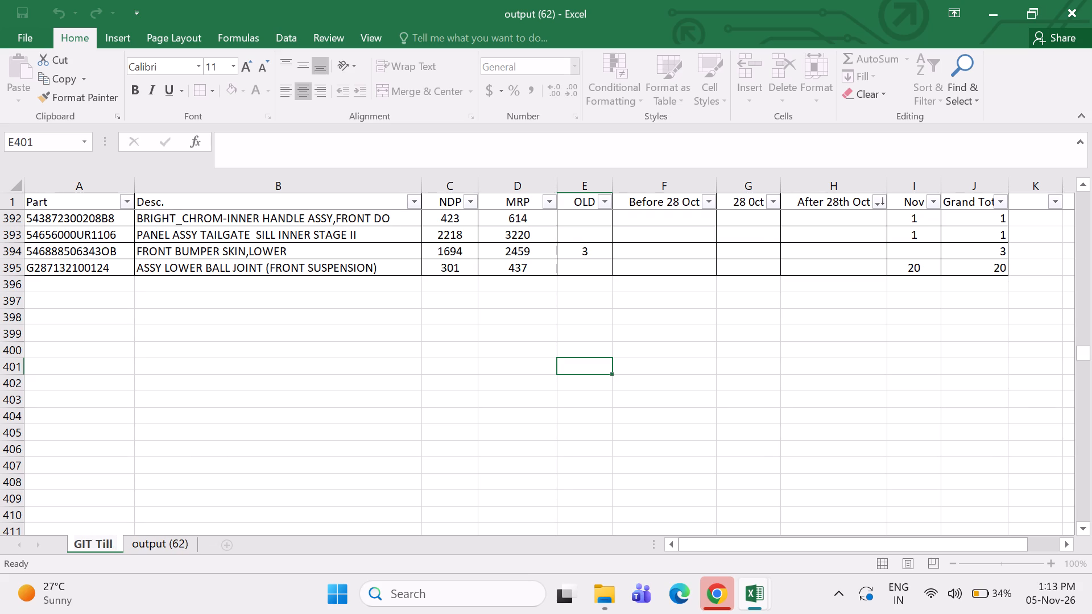
text(5)
key(space)
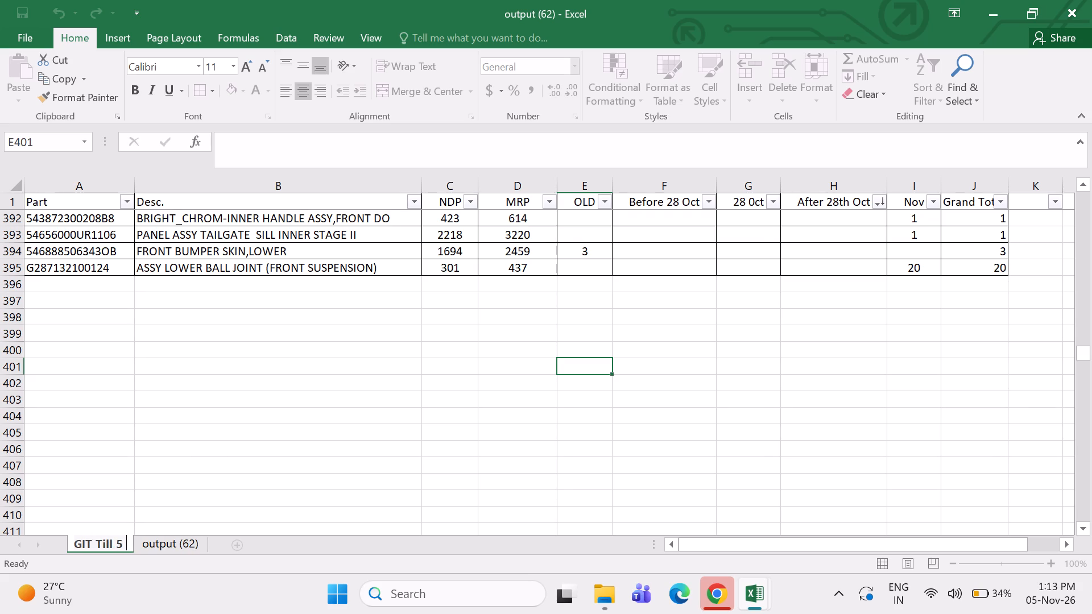
text(Nov)
key(space)
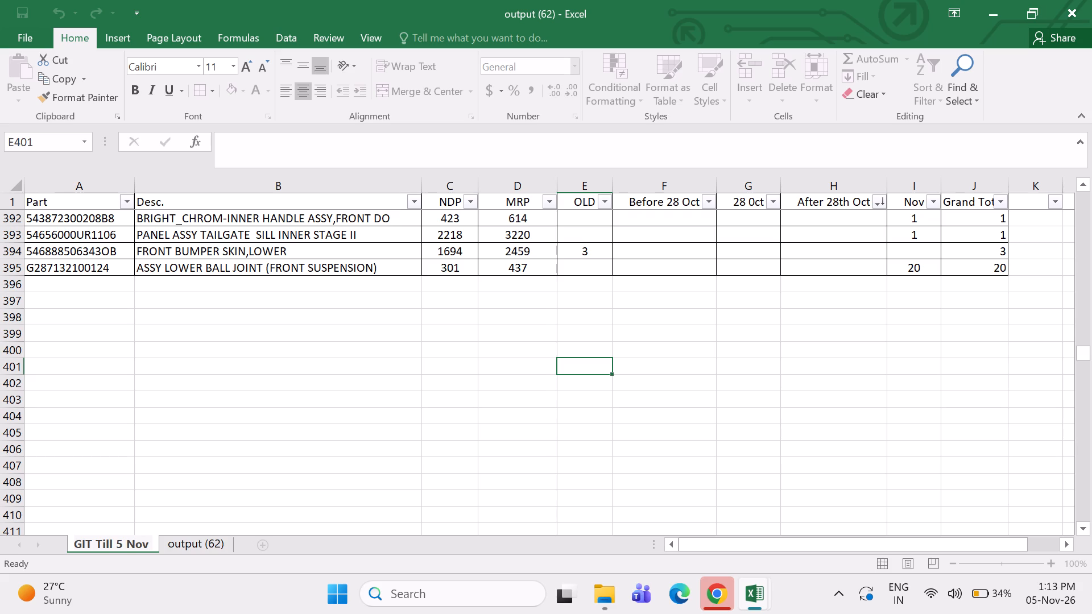
key(1)
text(.13)
key(space)
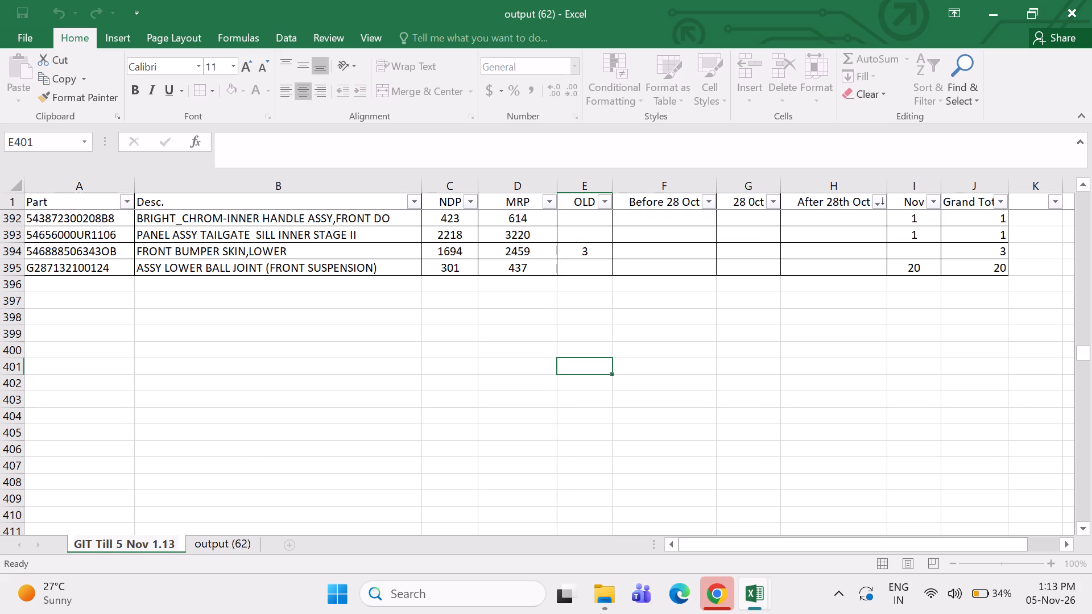
text(Pm)
click(274, 450)
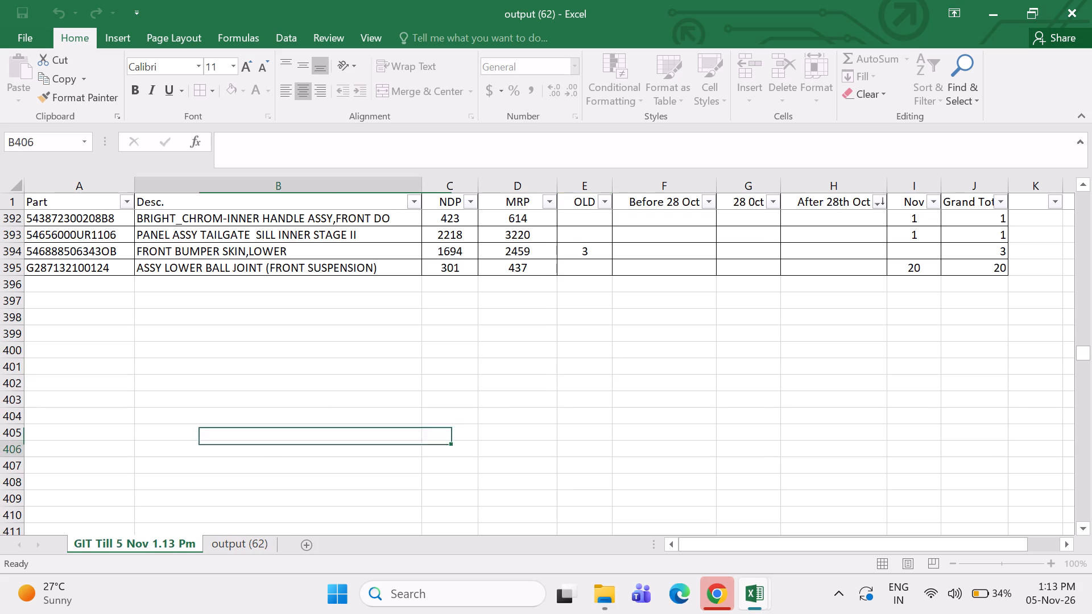
Permanently delete the output (62) source sheet from the workbook.
right_click(238, 548)
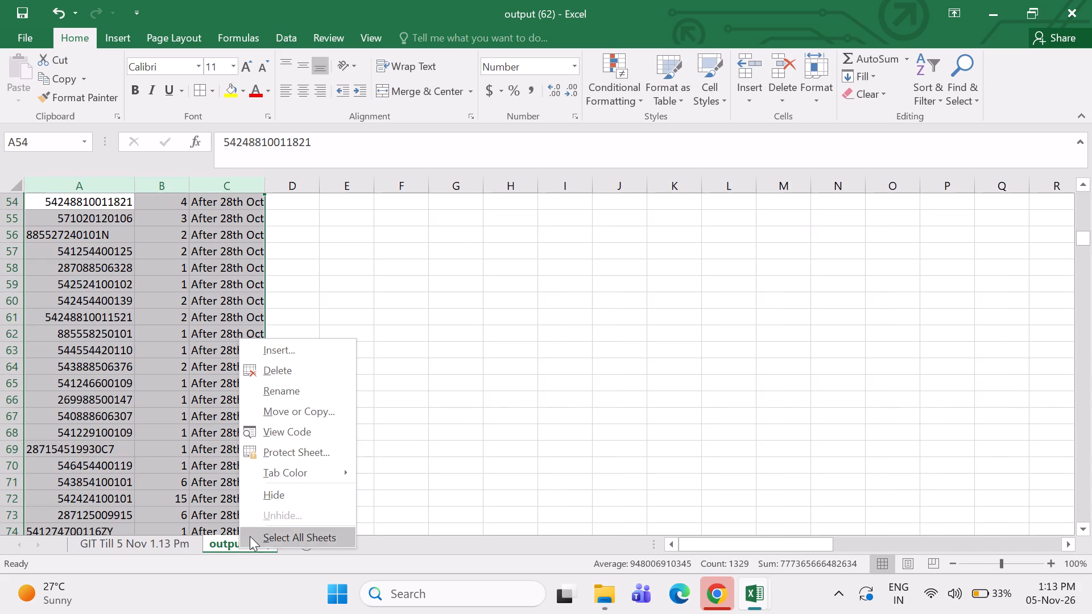
click(274, 368)
click(530, 341)
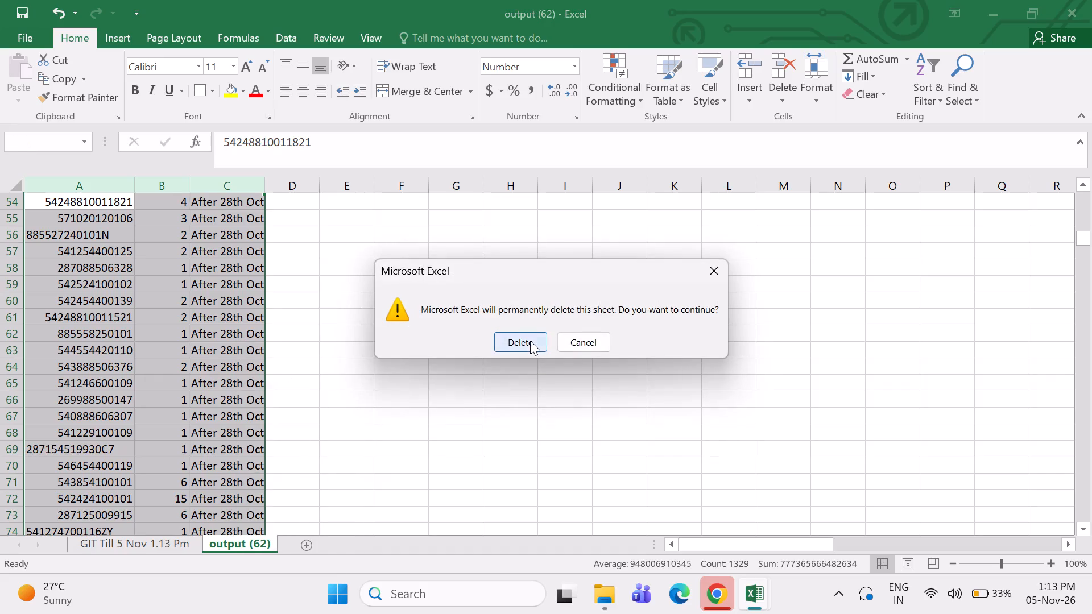
Save the file as an Excel Workbook in the Downloads folder, with a name starting "GIT till".
click(22, 42)
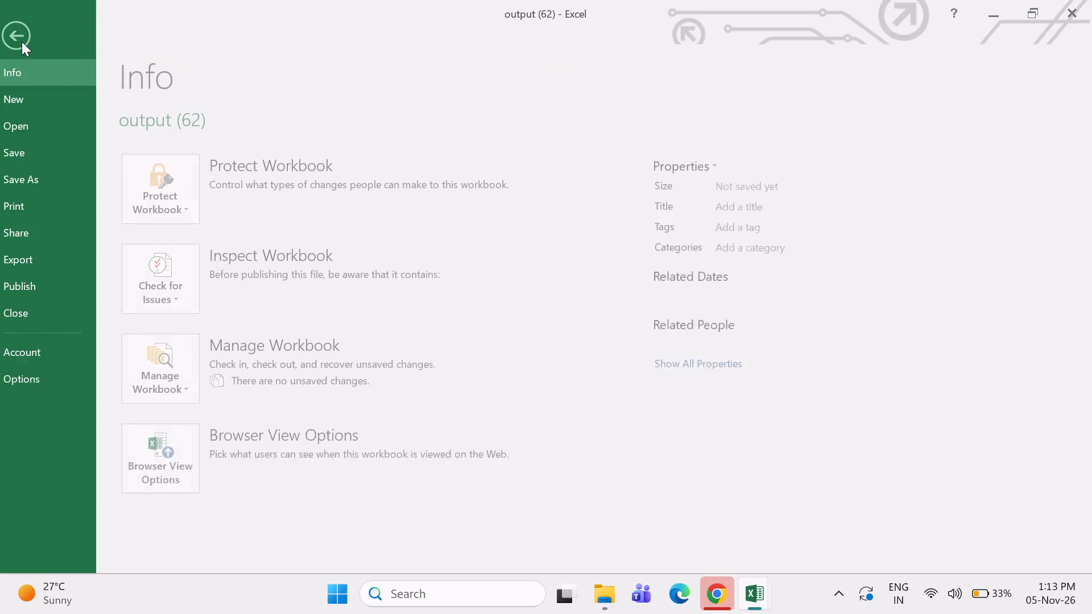
click(39, 175)
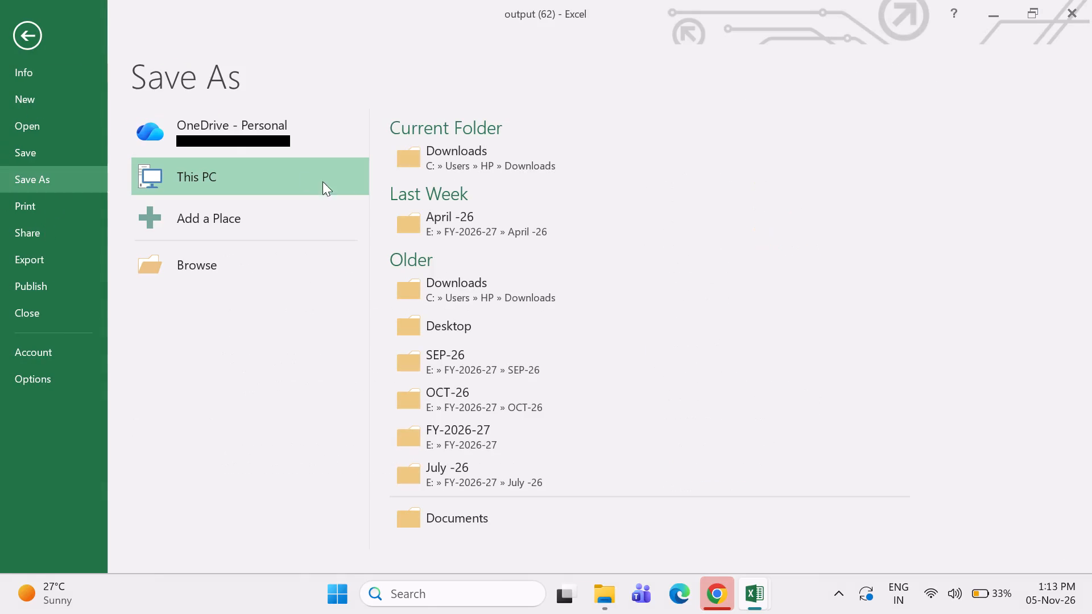
click(470, 161)
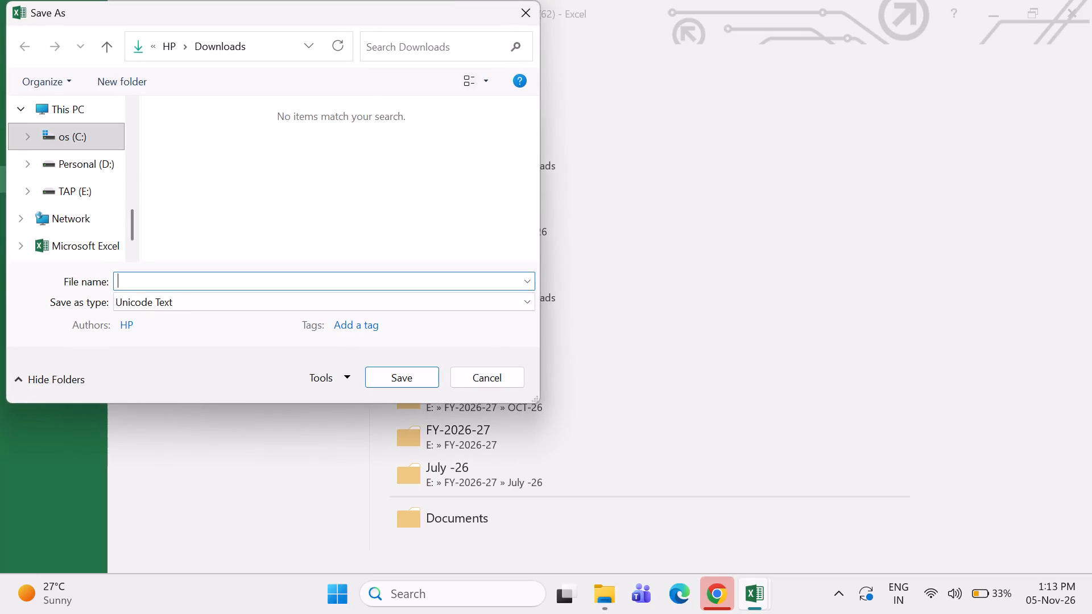
click(165, 298)
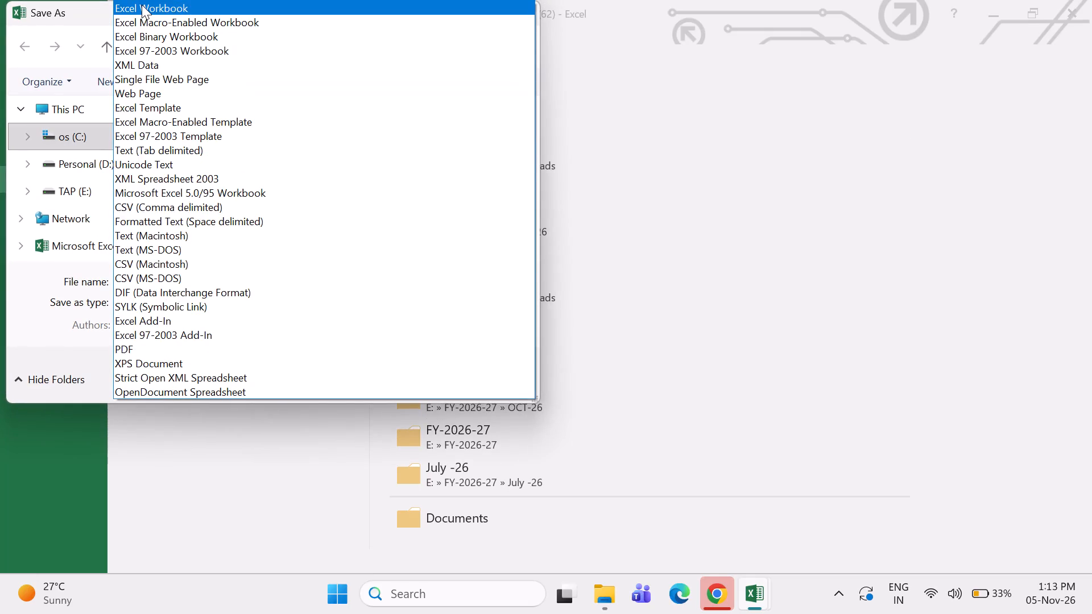
click(142, 5)
click(137, 284)
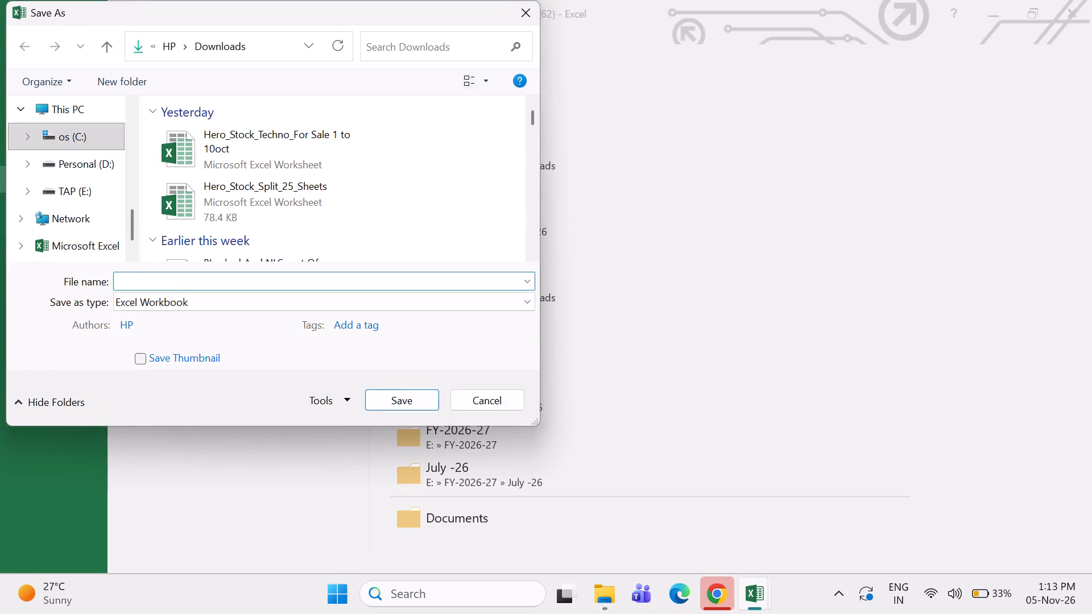
text(In)
key(BackSpace)
key(BackSpace)
text(GIT)
key(space)
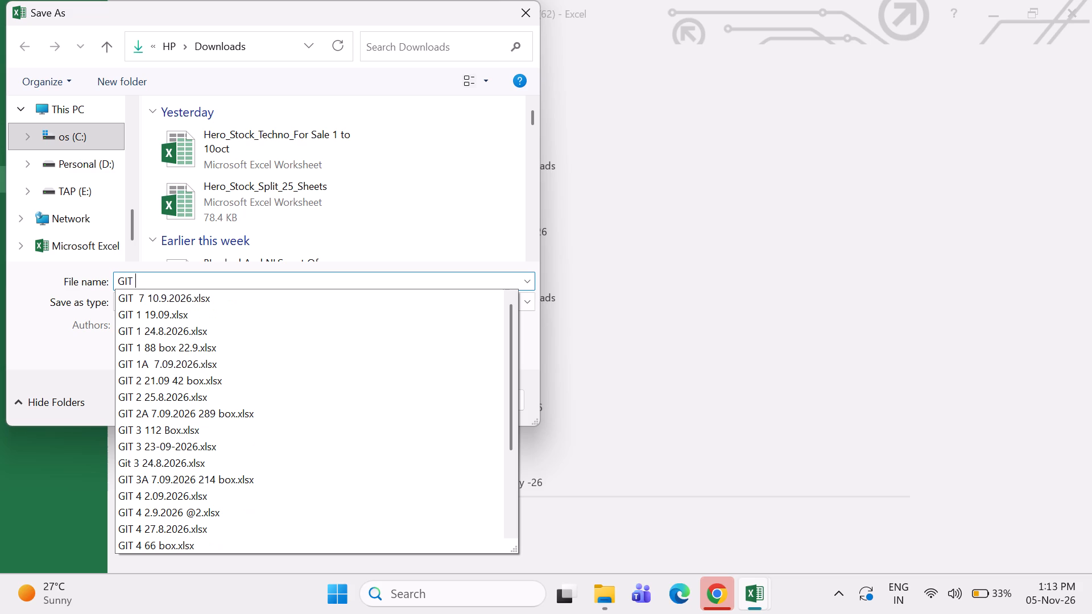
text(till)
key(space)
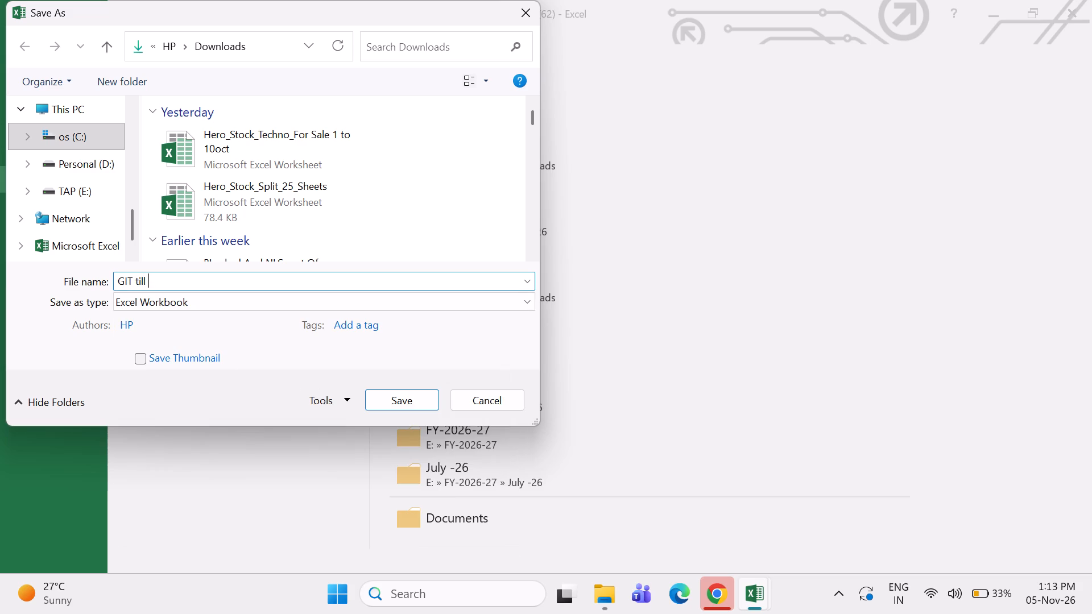
Complete the file name as "GIT till 5.11.2026 1.13 Pm" and save the workbook in the Downloads folder.
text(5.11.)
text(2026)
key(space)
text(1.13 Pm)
click(403, 397)
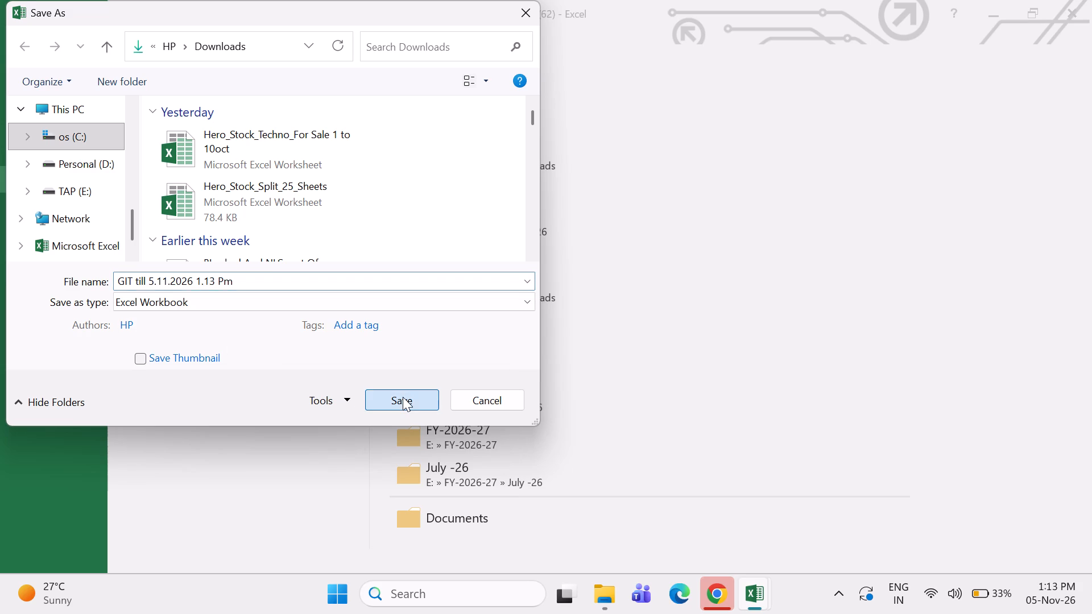
Close the saved GIT till 5.11.2026 1.13 Pm workbook and return to the Price List- Oct 2026 workbook.
click(651, 369)
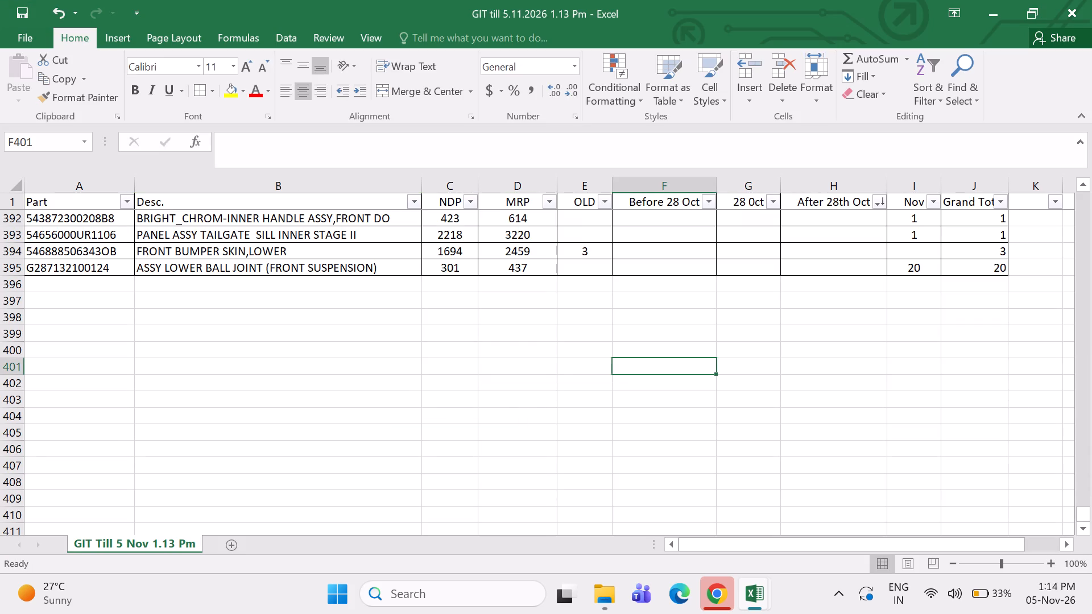
click(838, 401)
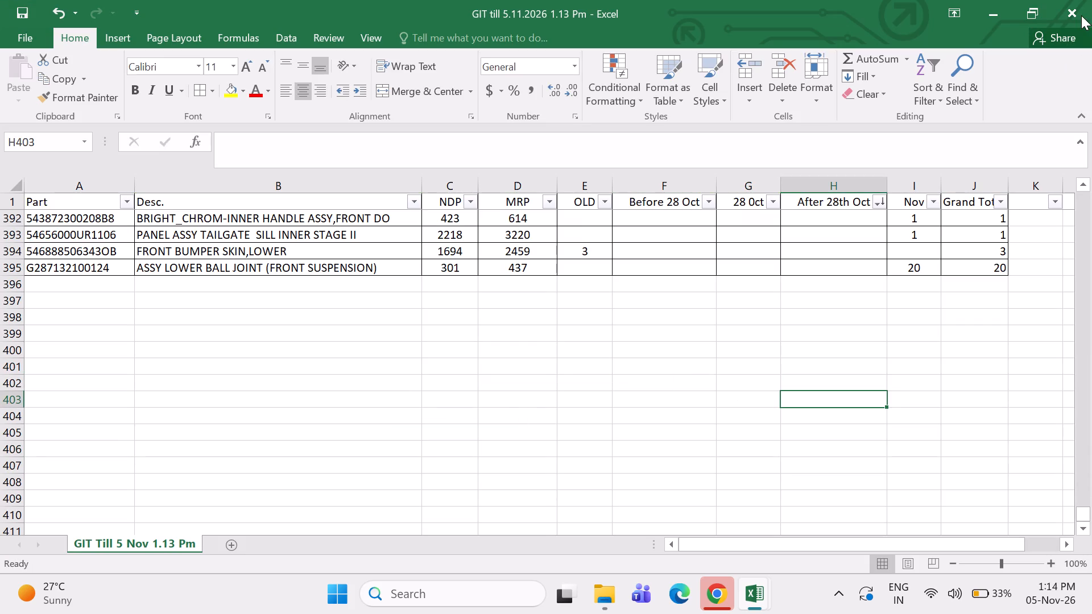
click(1081, 15)
click(706, 375)
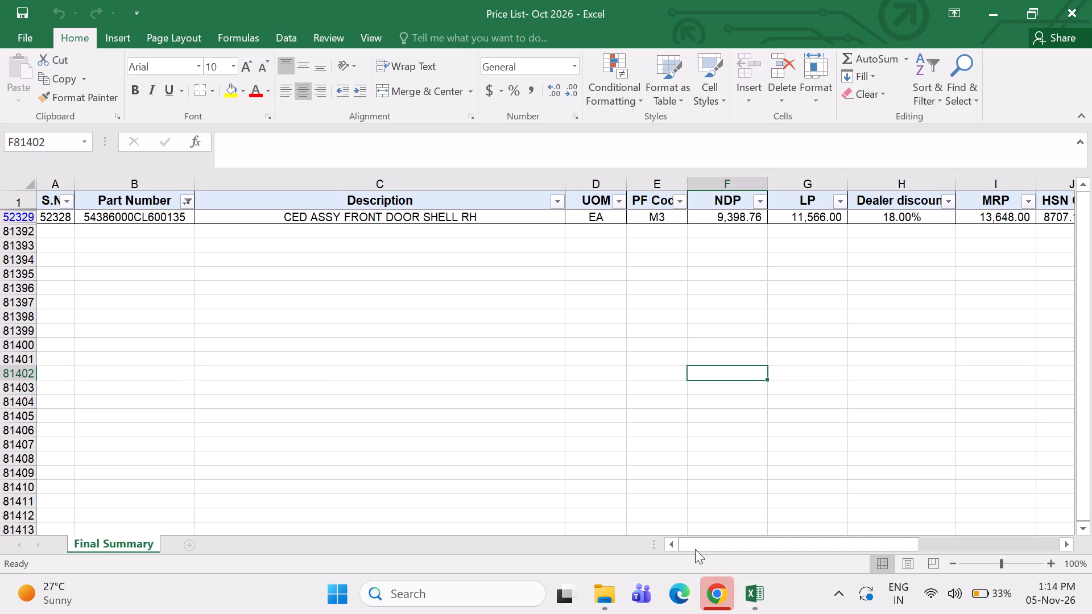
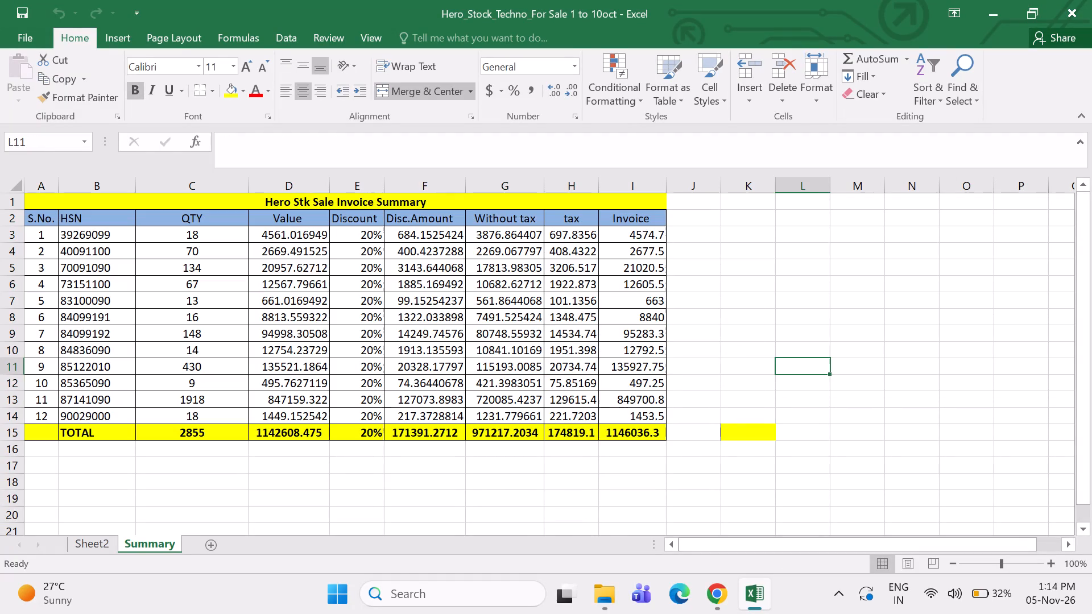
Close the Hero_Stock_Techno_For Sale 1 to 10oct workbook.
click(1071, 11)
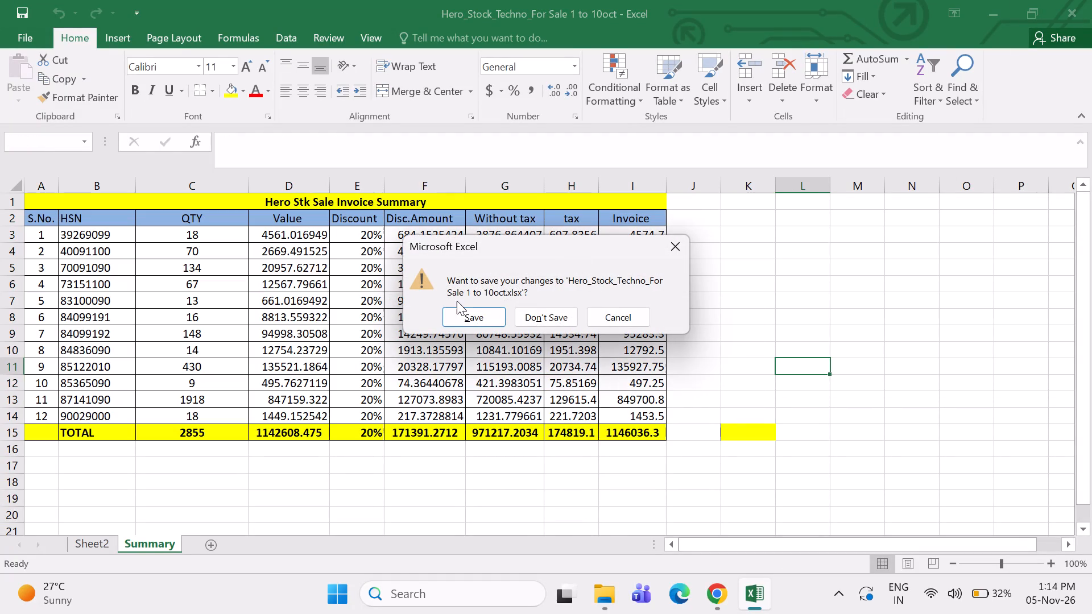